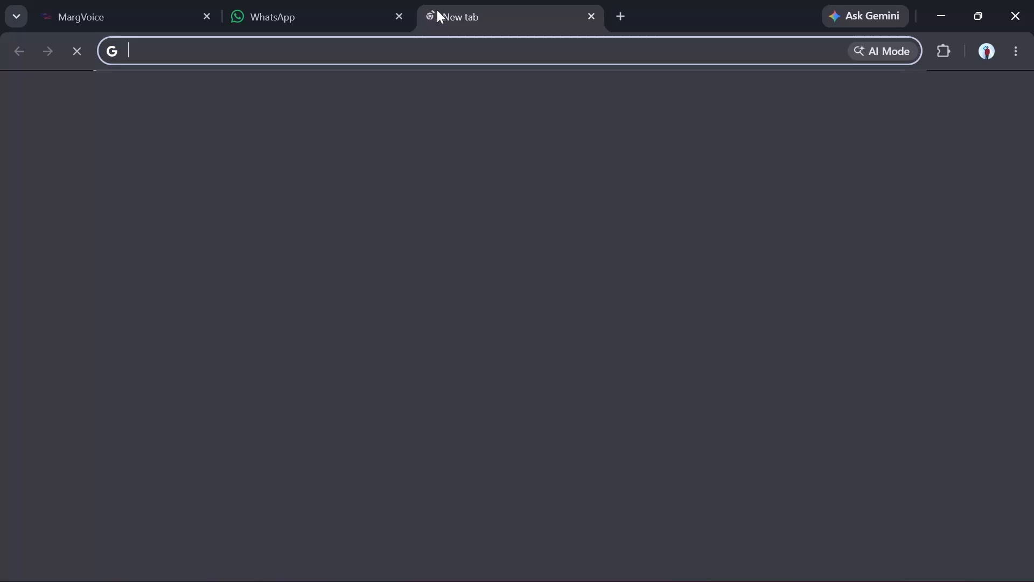
Search Google for "worldquant brain" in the new tab, reusing the earlier search suggestion.
left_click(333, 50)
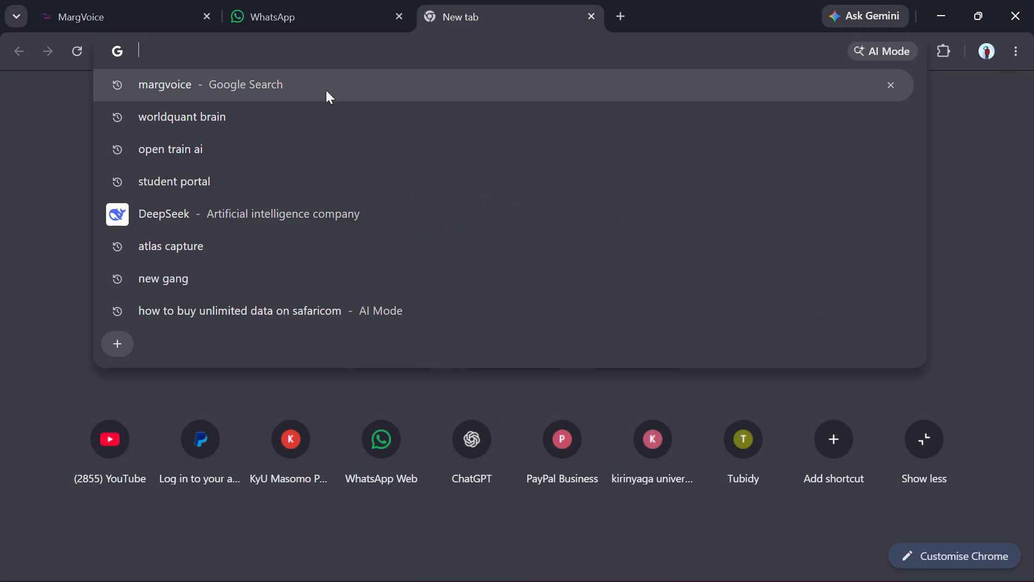
left_click(226, 122)
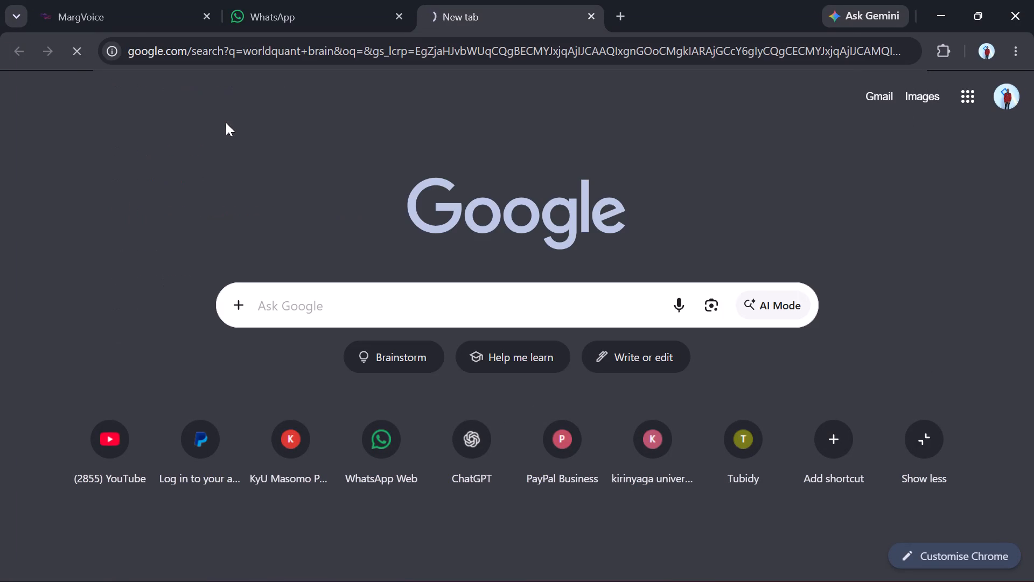
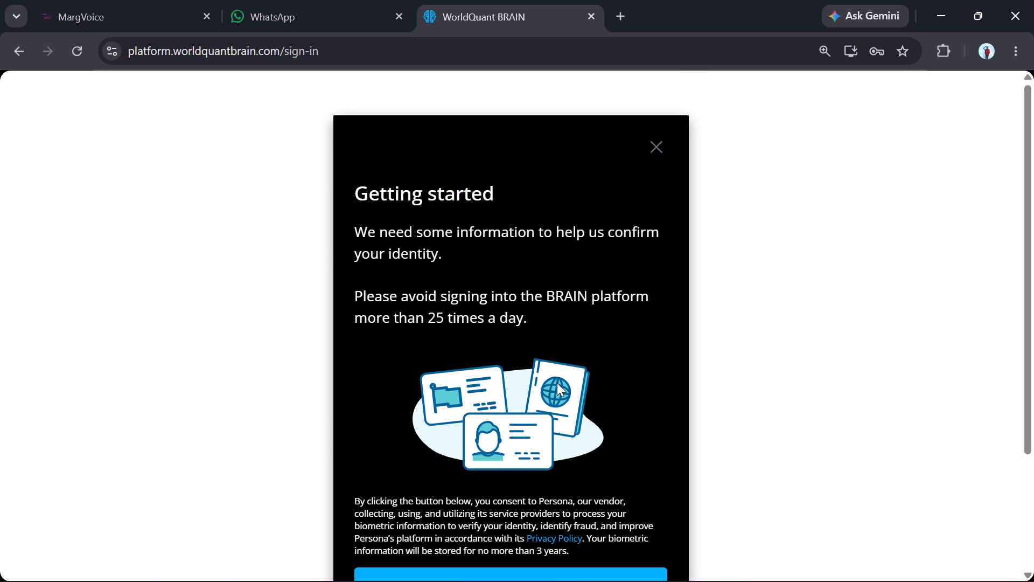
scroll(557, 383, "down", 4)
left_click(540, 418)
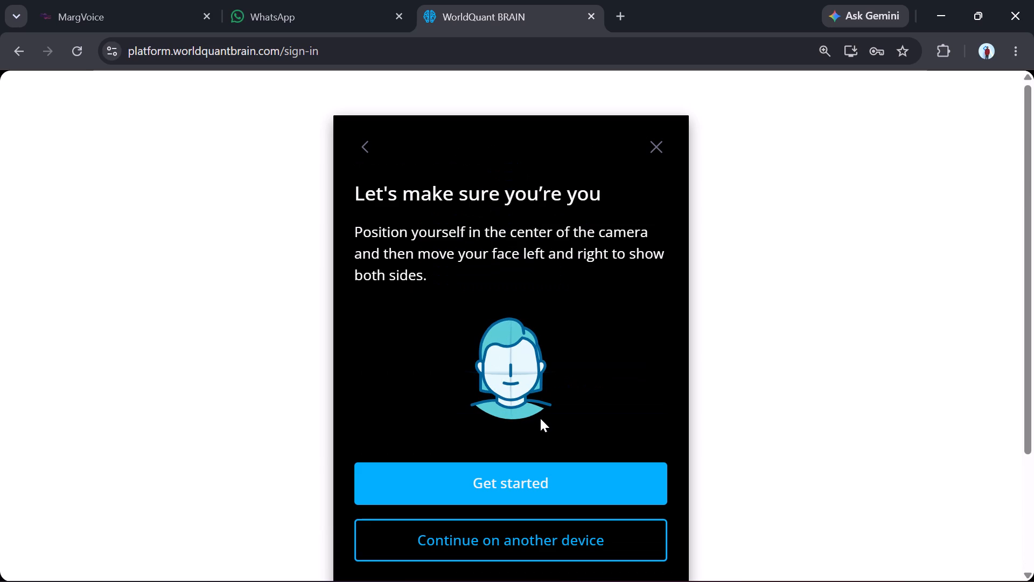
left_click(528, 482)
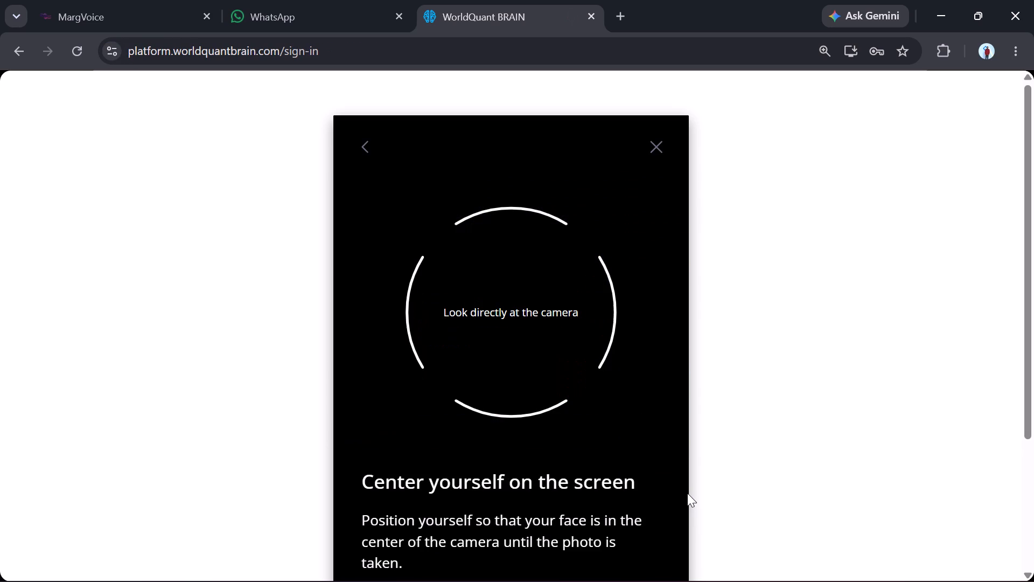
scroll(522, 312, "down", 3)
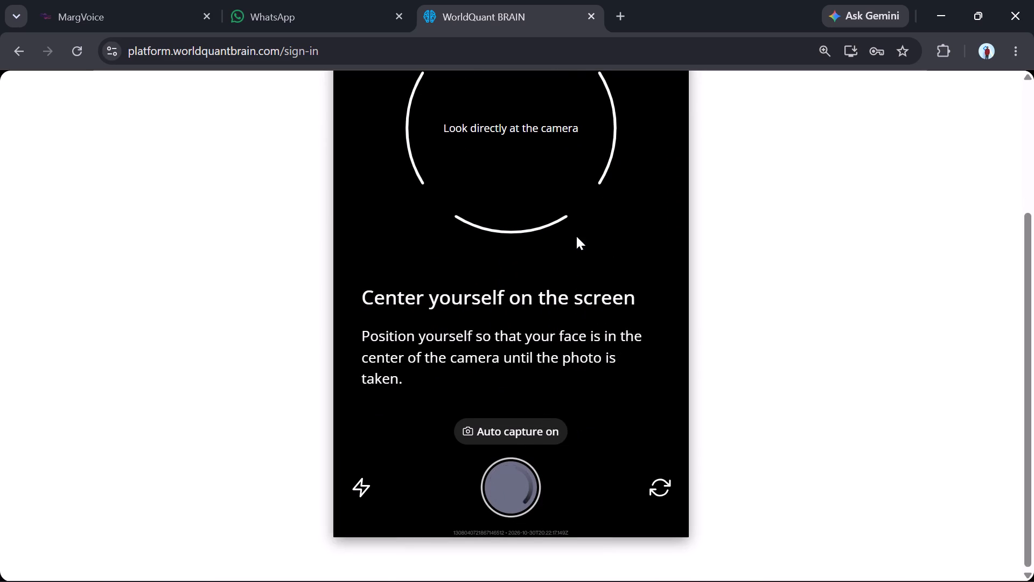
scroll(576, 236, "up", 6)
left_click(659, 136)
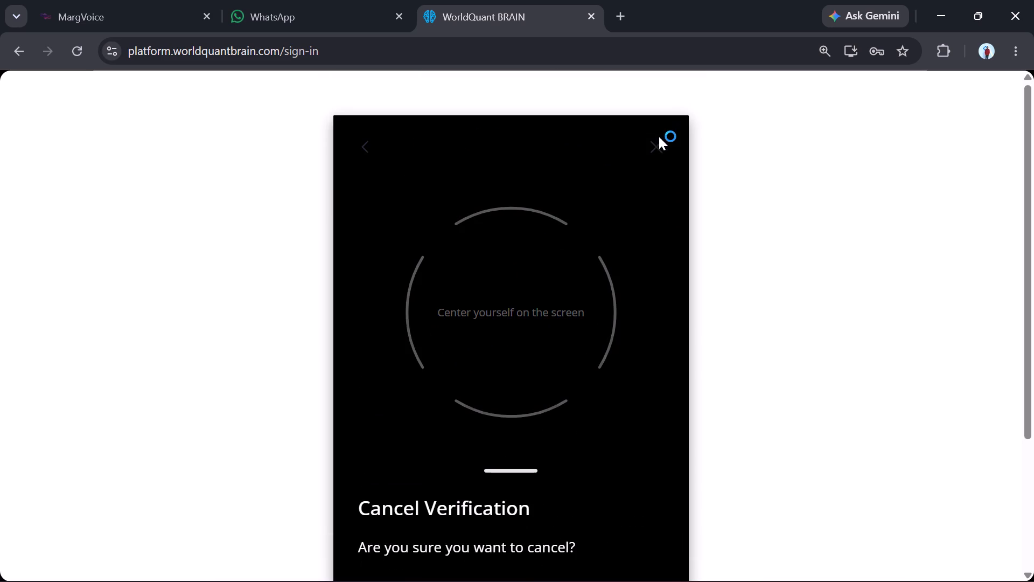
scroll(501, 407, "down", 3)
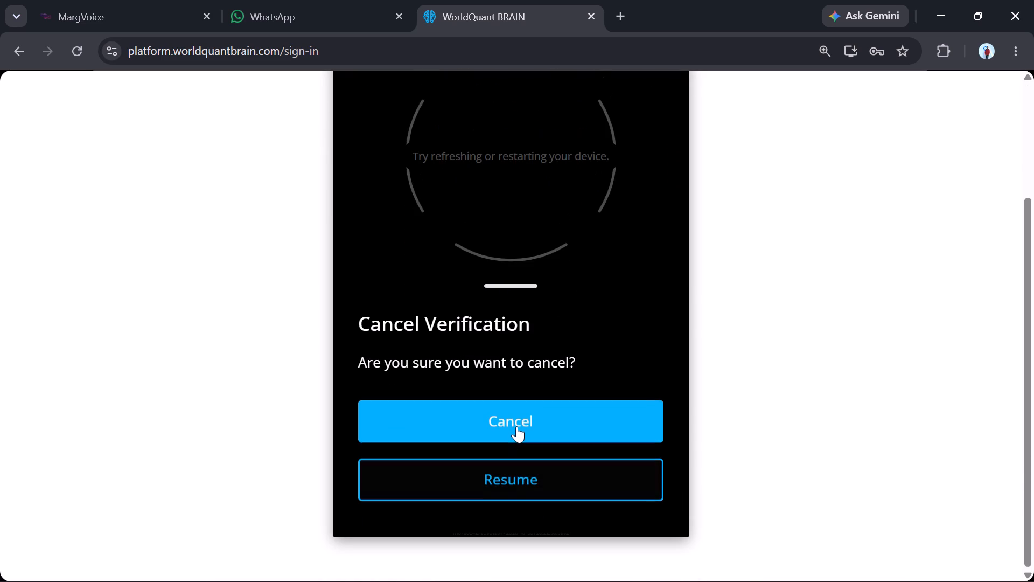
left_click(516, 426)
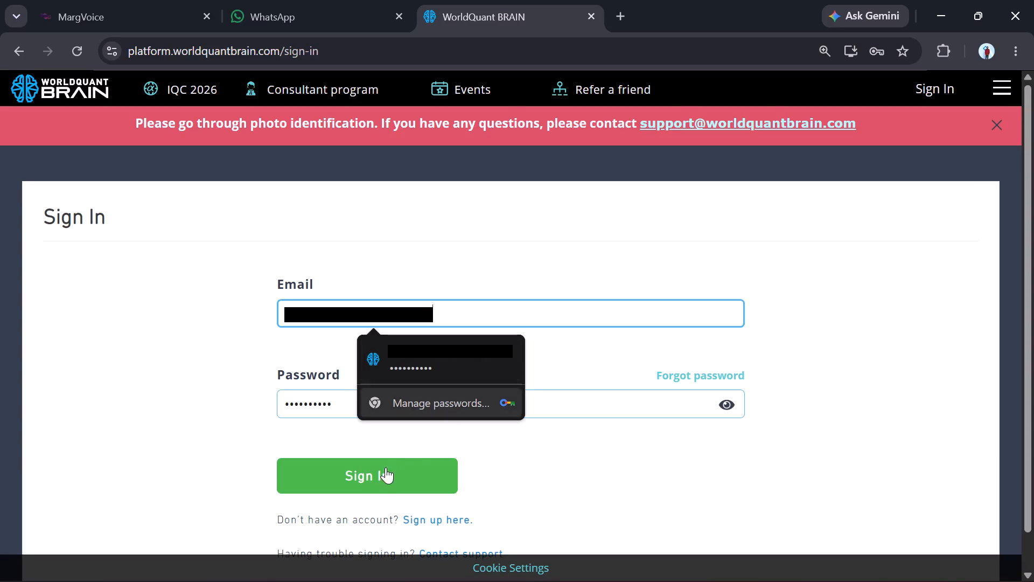
Sign in again with the prefilled account credentials, consent to the identity verification, and start the face capture on this device.
left_click(379, 479)
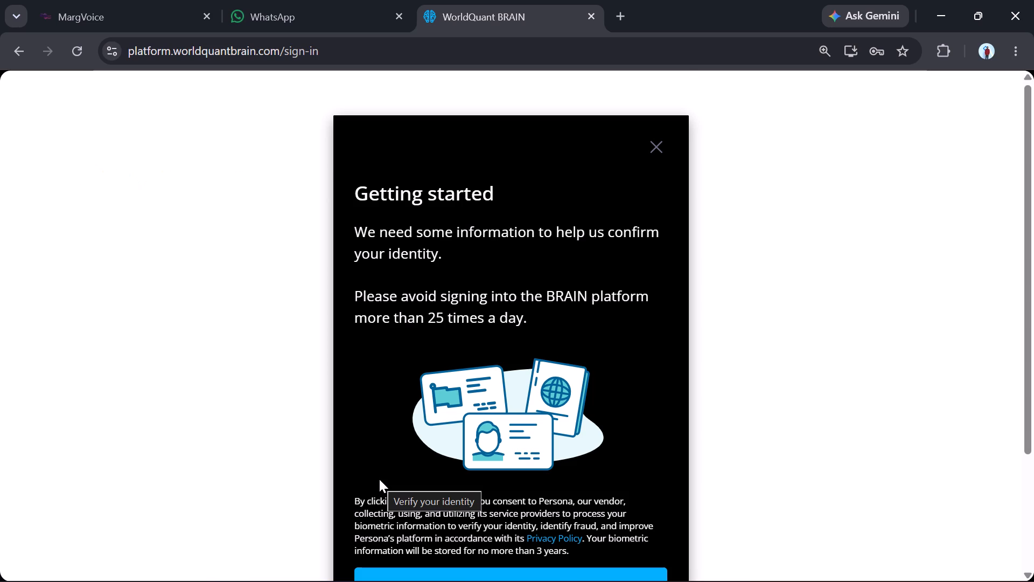
left_click(567, 442)
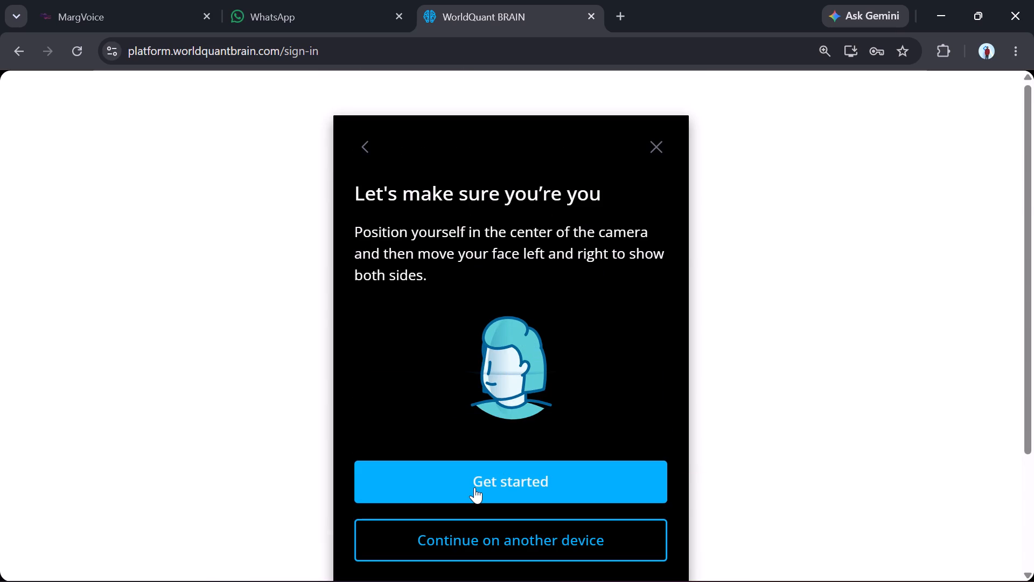
left_click(474, 487)
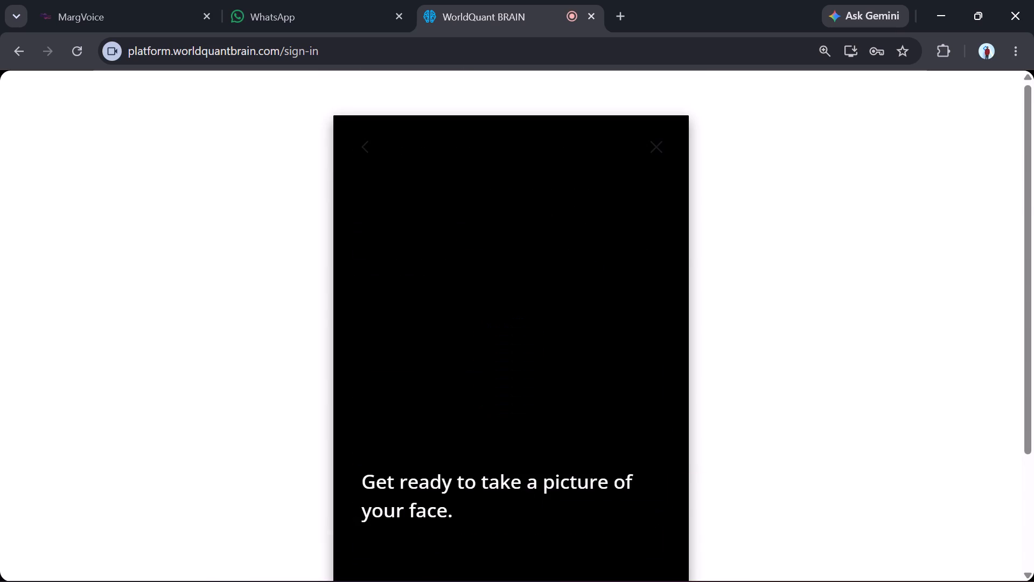
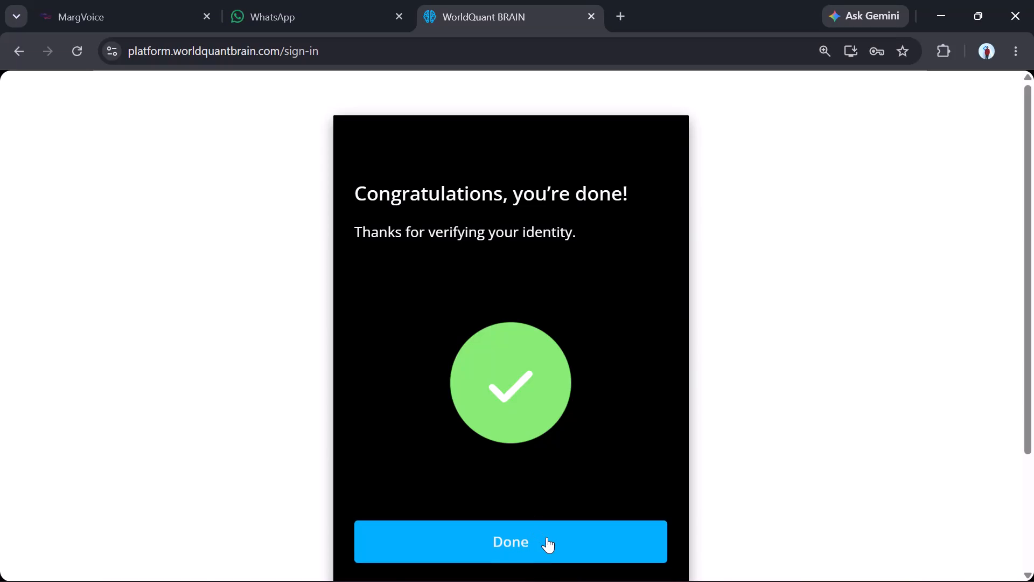
Finish the completed identity verification to proceed with the sign-in.
left_click(547, 537)
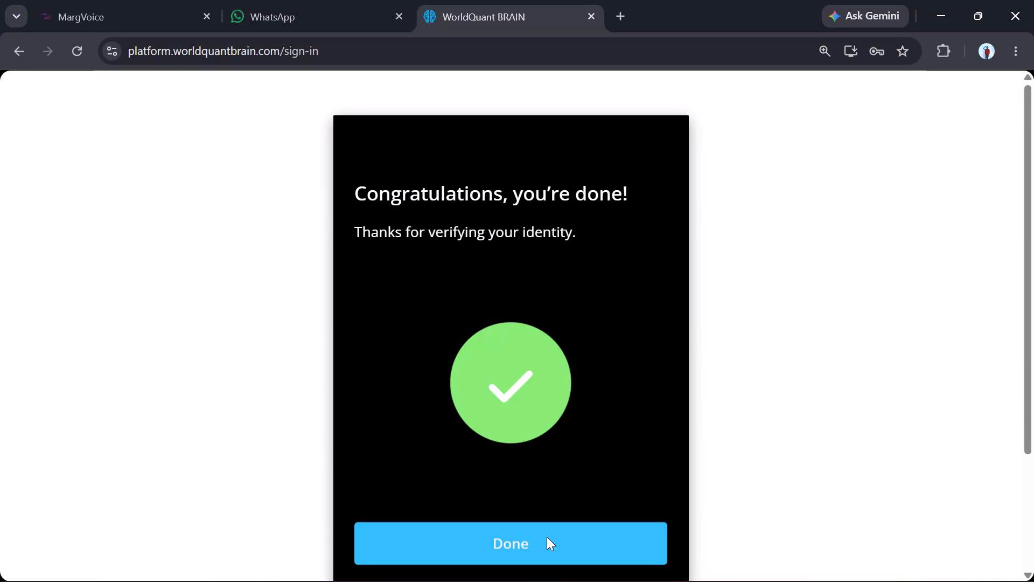
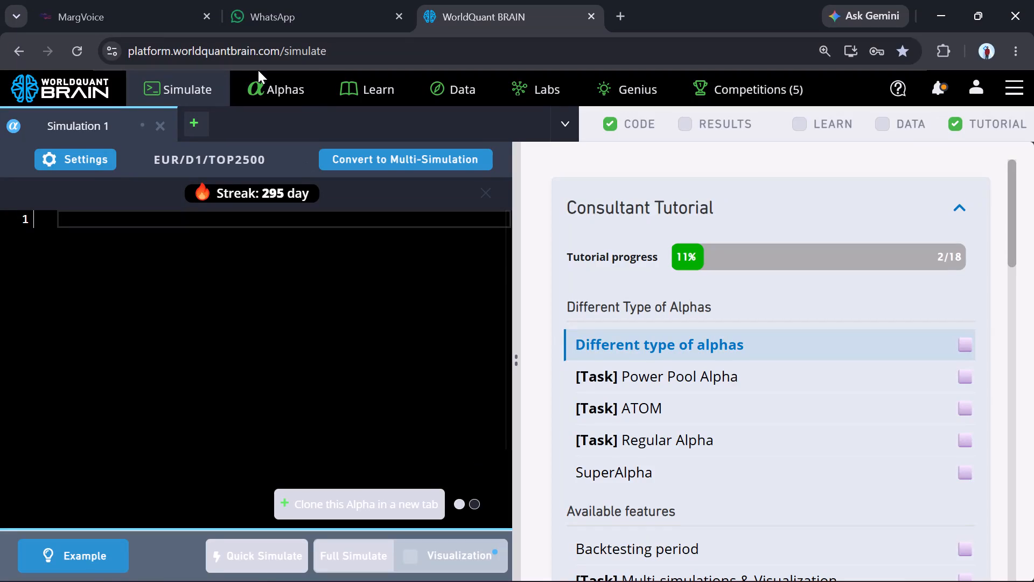
Open the Alphas page of the WorldQuant BRAIN platform with its unsubmitted alphas.
left_click(265, 75)
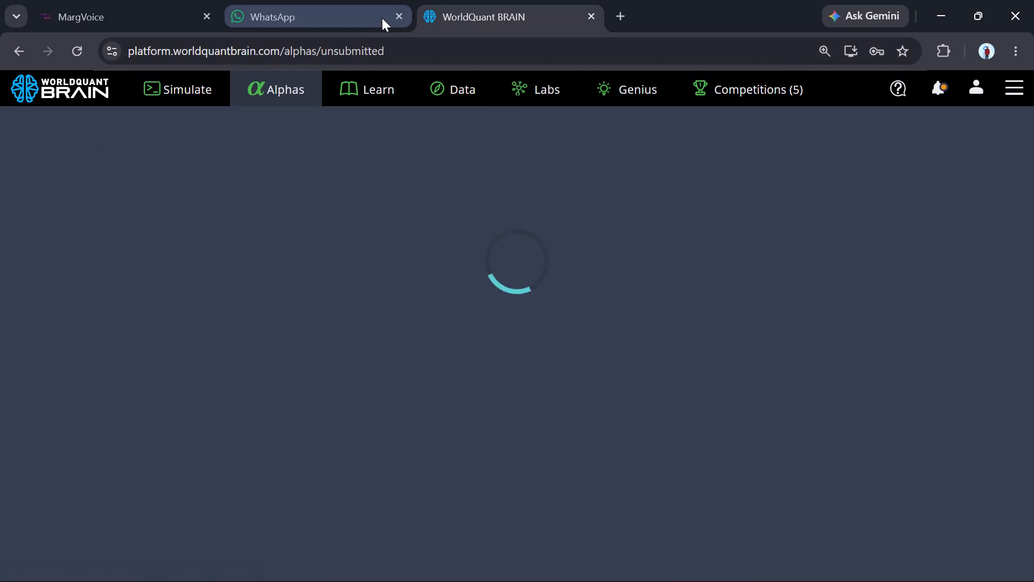
Close the open WhatsApp page in the browser.
left_click(400, 16)
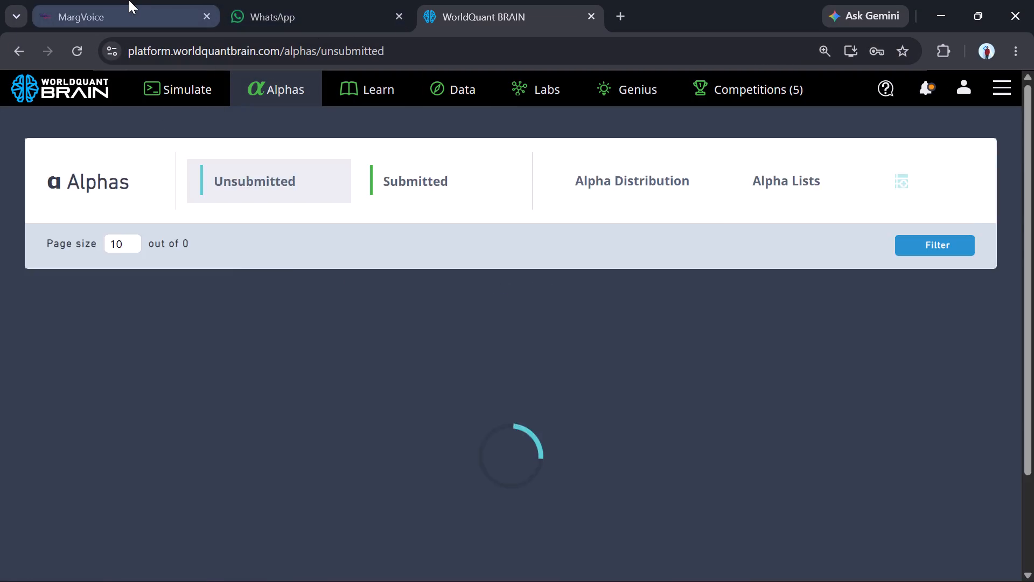
Check the MargVoice digital text reading task, and return to the WorldQuant BRAIN Alphas page.
left_click(129, 0)
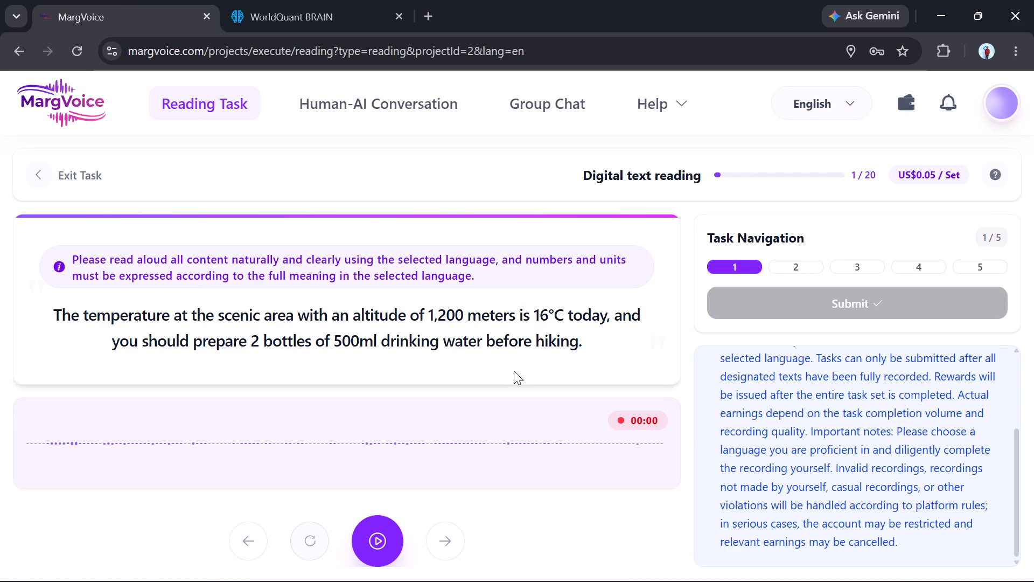
scroll(514, 371, "up", 1)
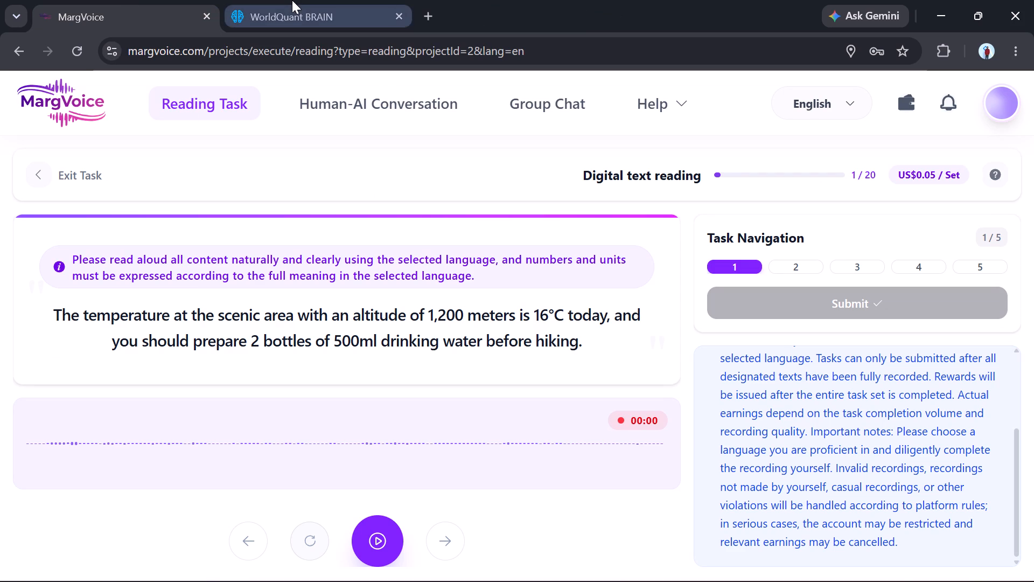
left_click(292, 0)
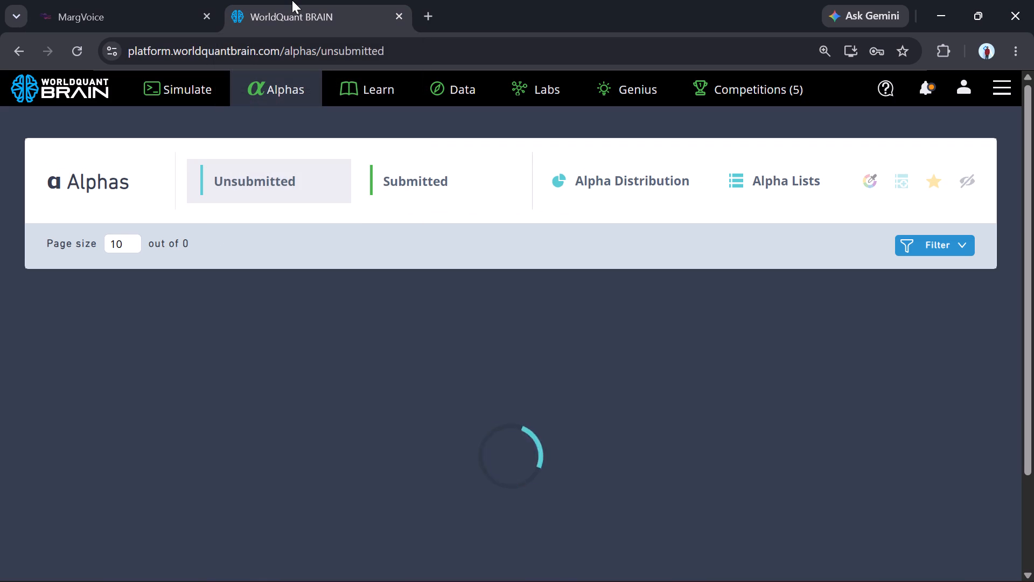
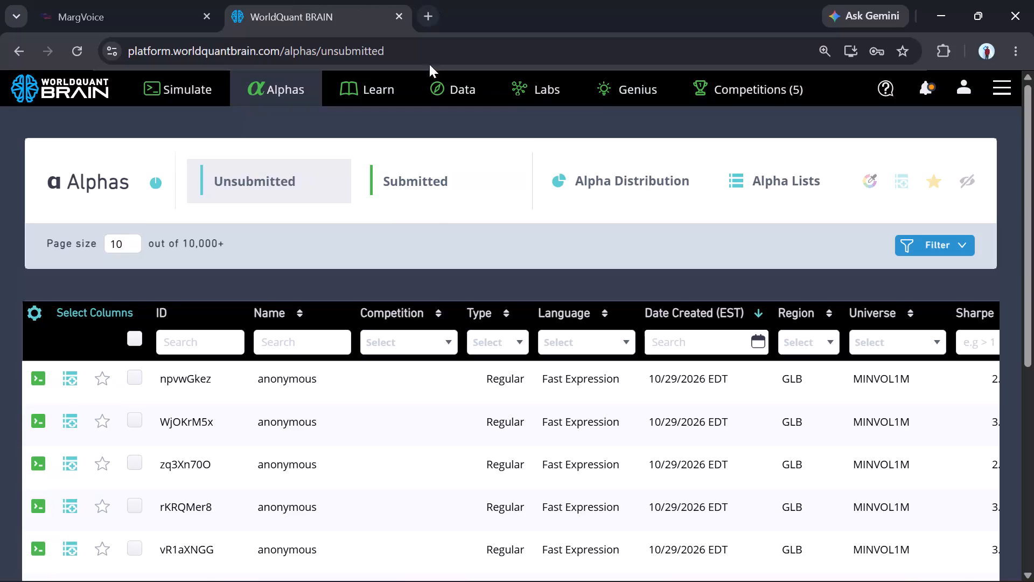
Switch the Alphas page from the unsubmitted alphas to the list of submitted alphas.
left_click(413, 173)
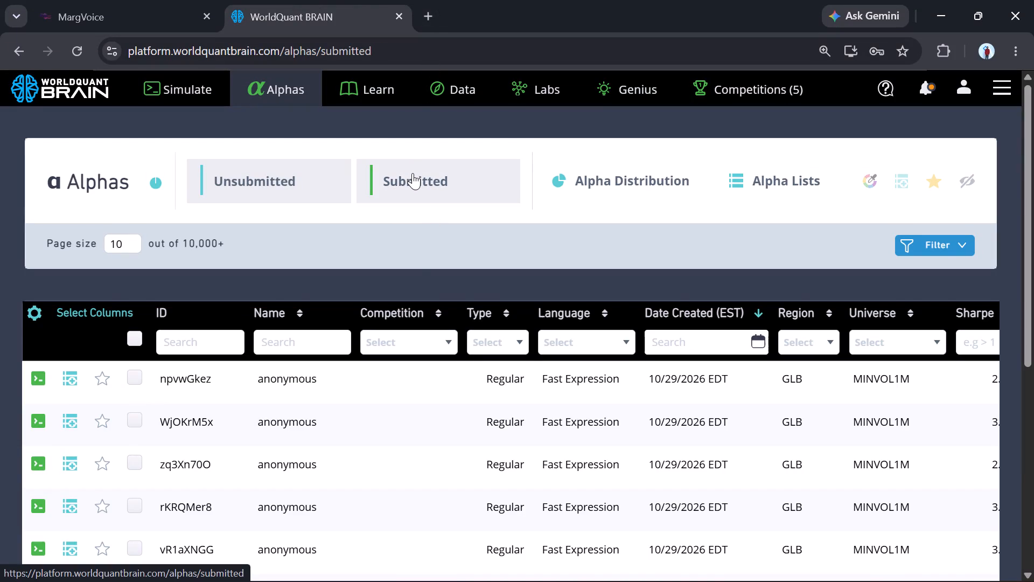
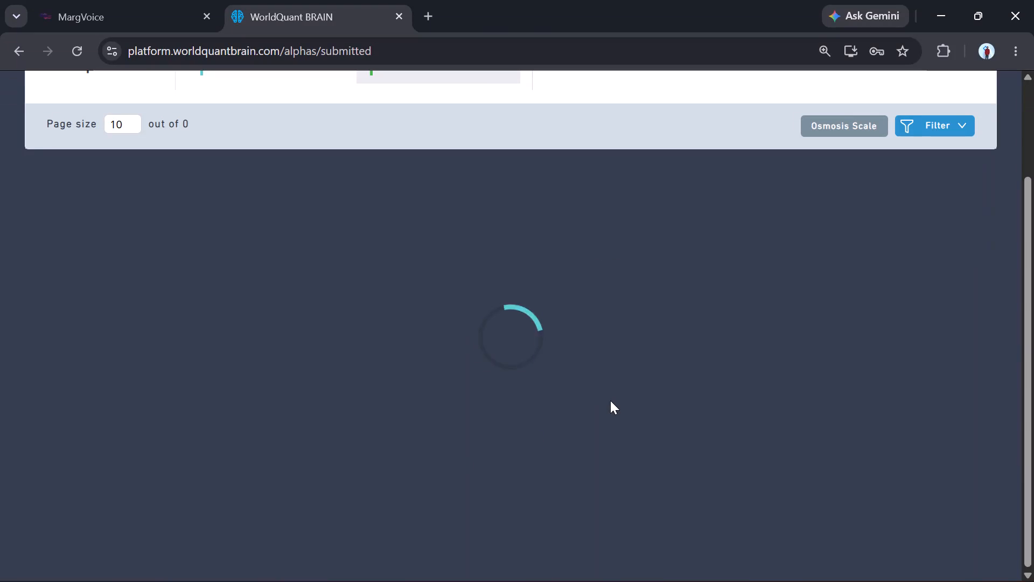
Go to page 5 of the submitted alphas and clone the regular alpha 88RgWpxm into a simulation.
scroll(610, 400, "down", 4)
scroll(700, 452, "up", 5)
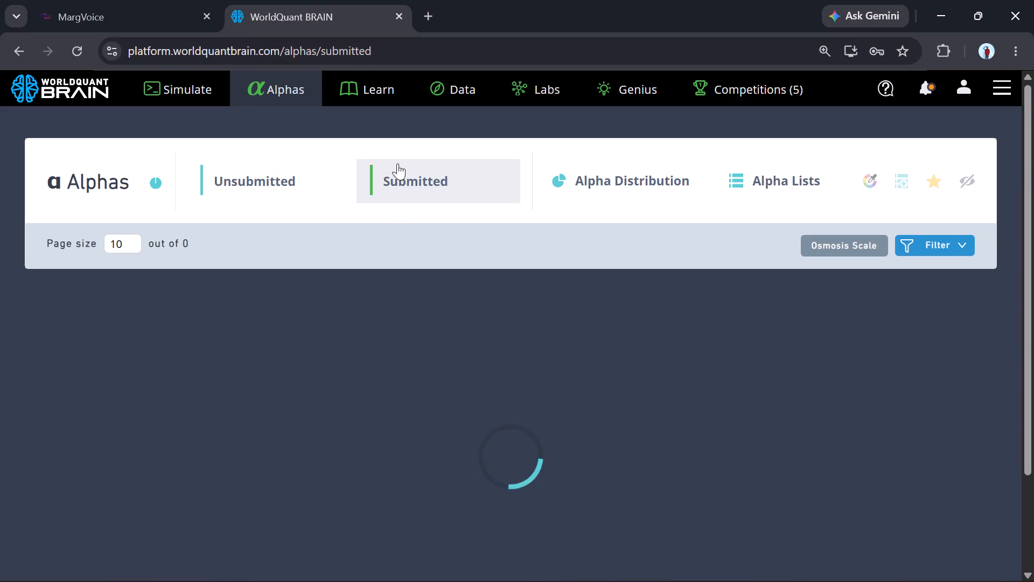
scroll(543, 418, "down", 5)
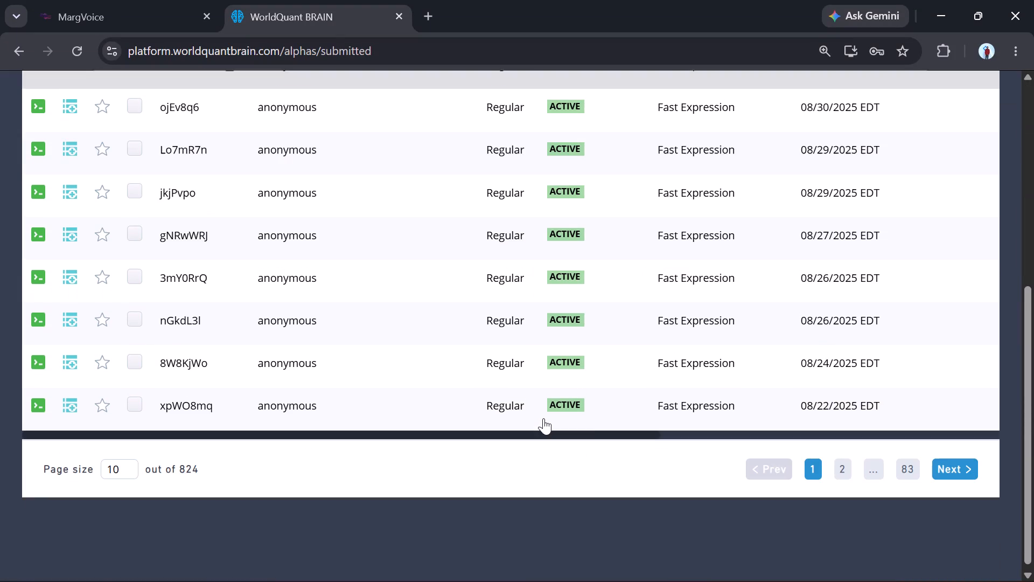
triple_click(947, 462)
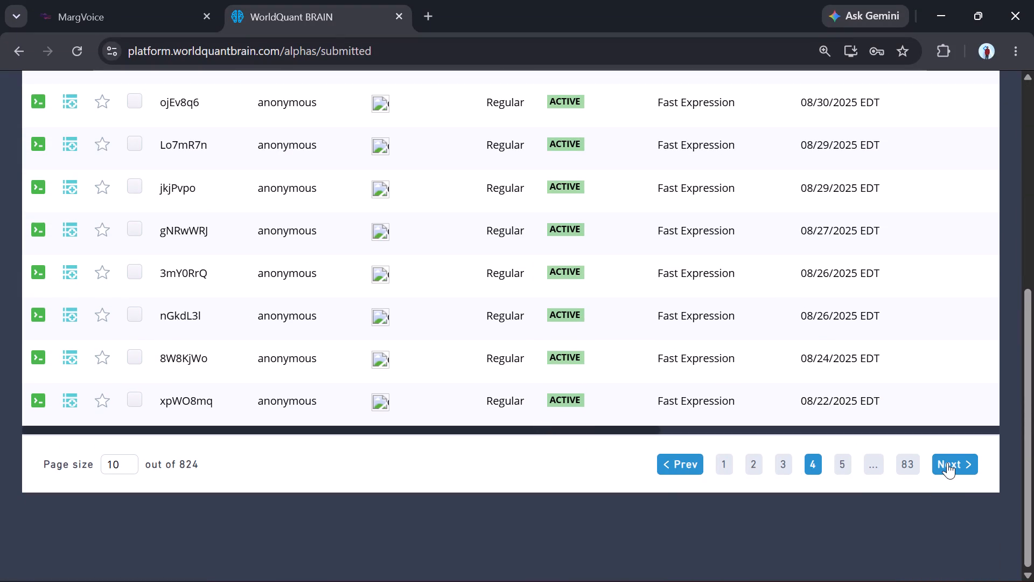
left_click(947, 462)
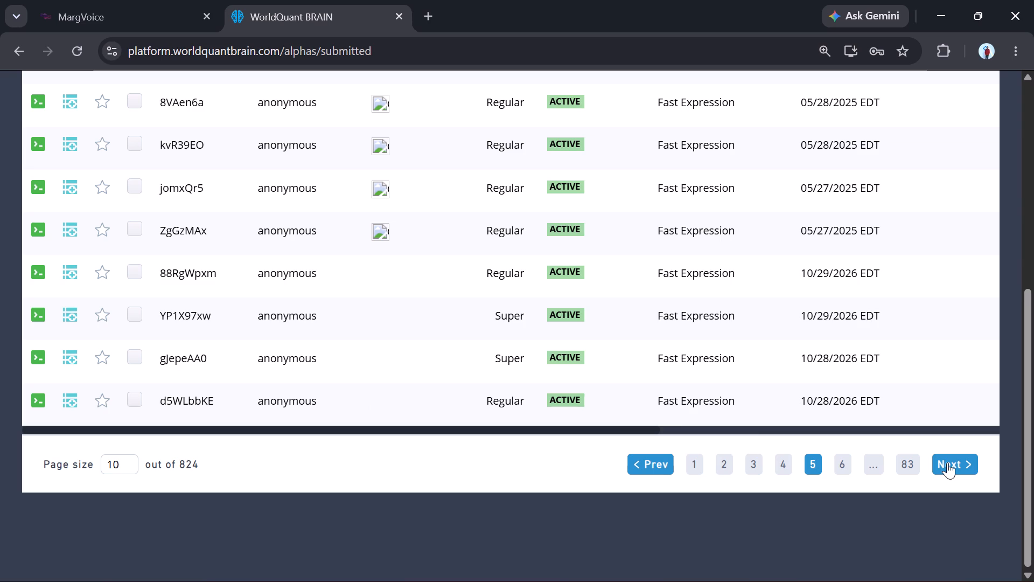
left_click(494, 272)
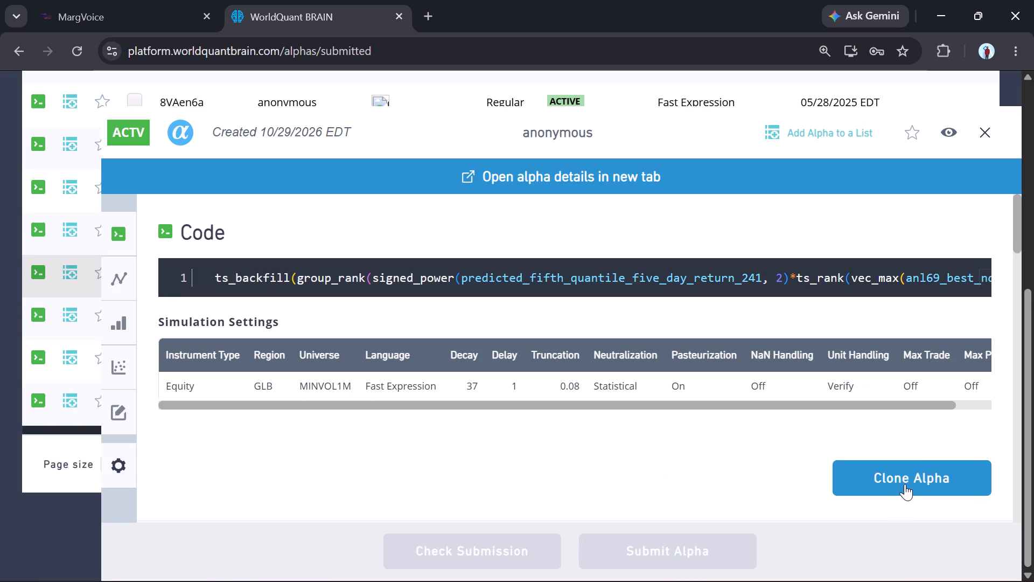
left_click(905, 482)
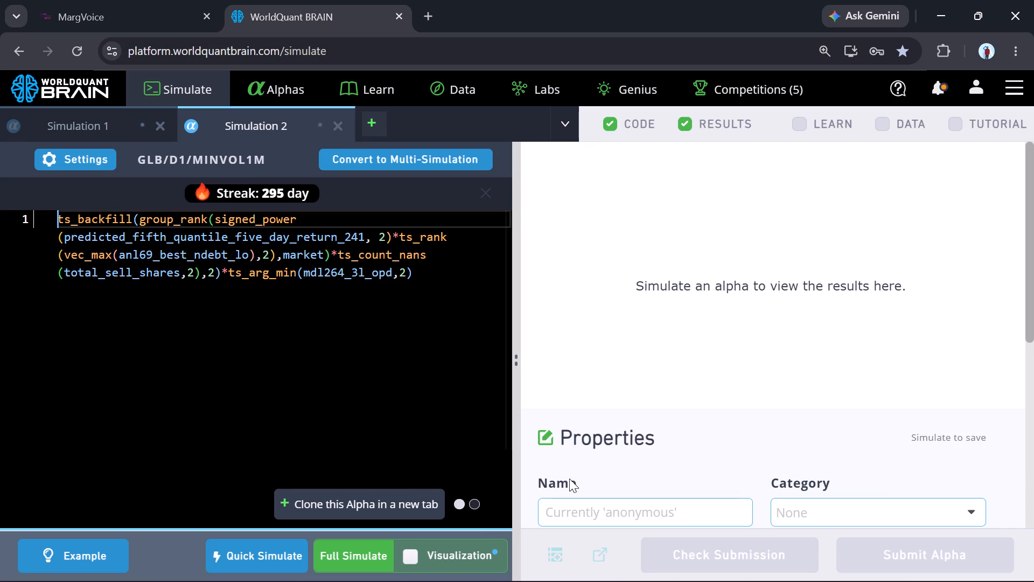
Copy the data field name mdl264_3l_opd from the ts_arg_min term of the cloned alpha's code.
double_click(371, 268)
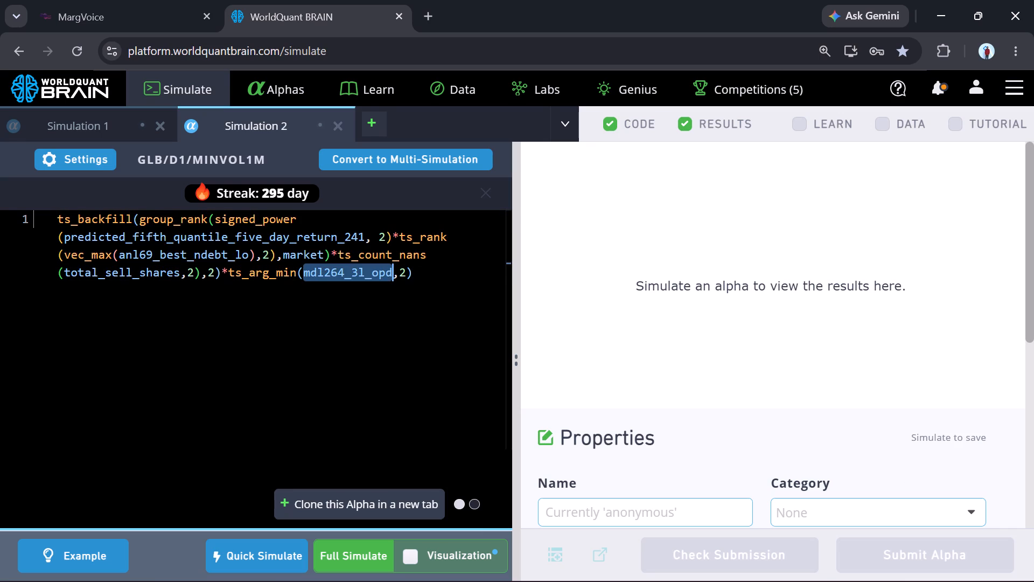
key("ctrl+c")
Open the platform's Data page in a new browser tab and switch to it.
right_click(457, 92)
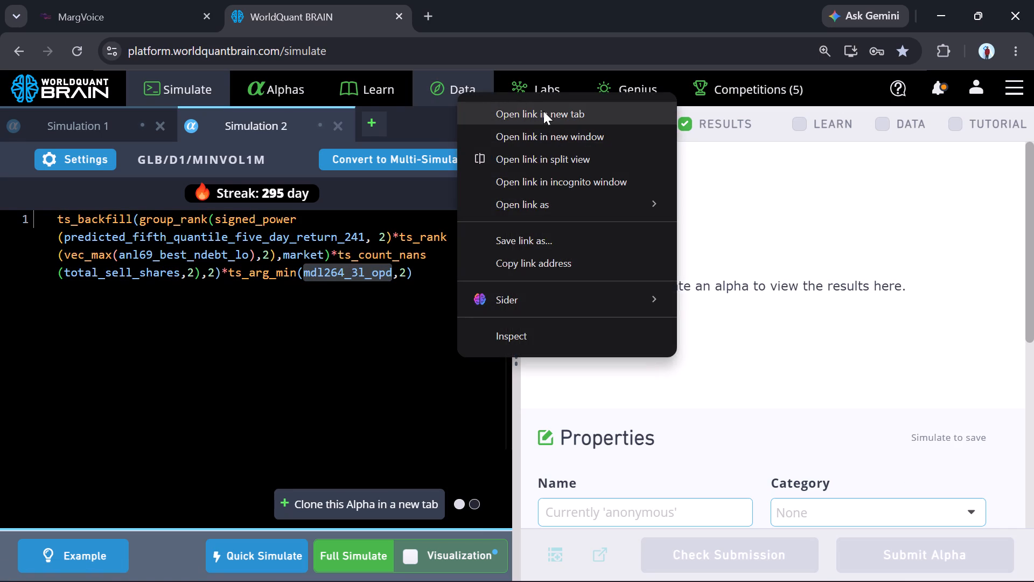
left_click(543, 111)
left_click(487, 0)
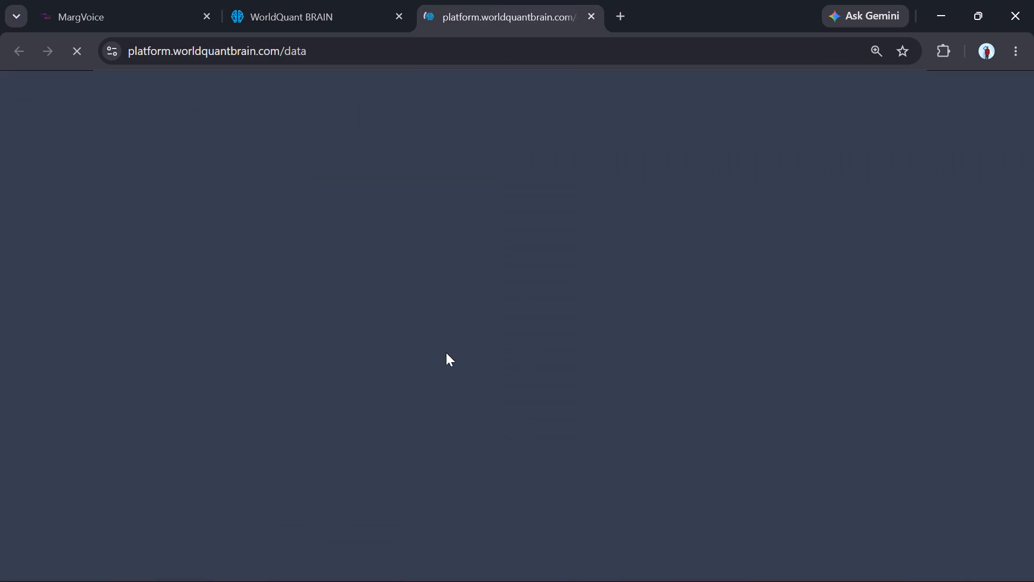
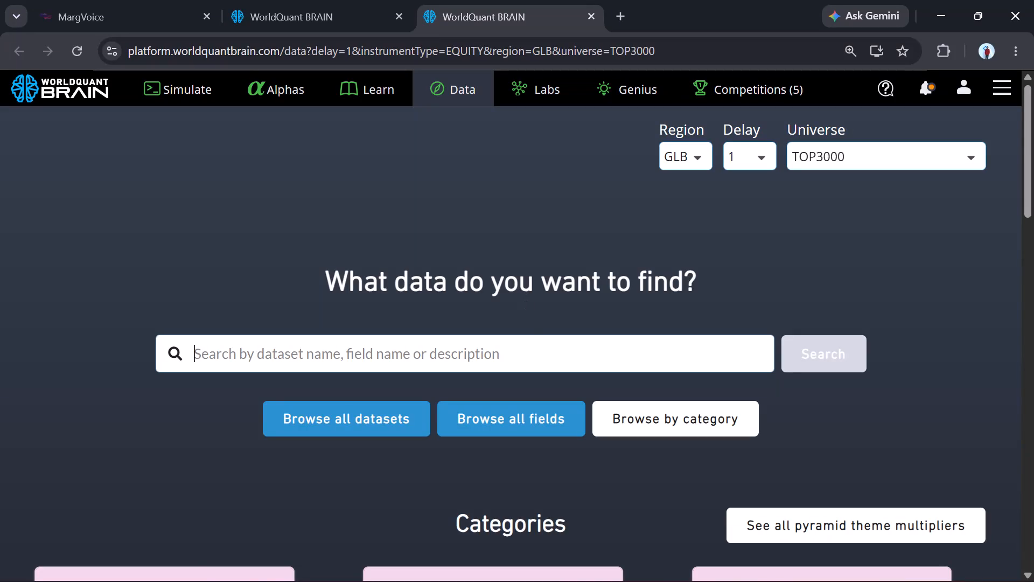
Search the data fields for mdl264_3l_opd and copy the related field name mdl264_3l_ompd from the results.
left_click(509, 351)
key("ctrl+v")
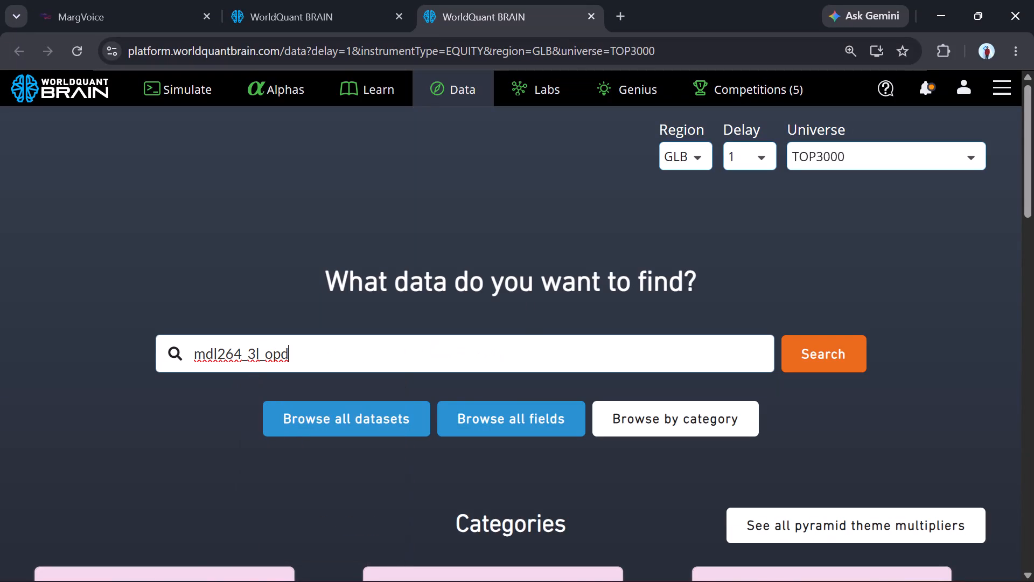
key("Return")
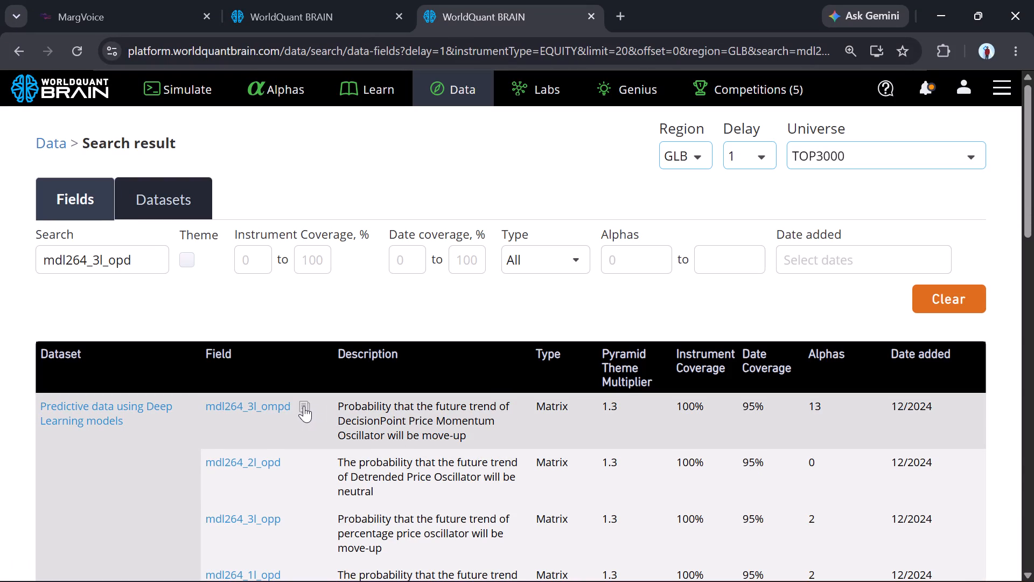
left_click(304, 406)
Back in Simulation 2, replace mdl264_3l_opd in the ts_arg_min term with mdl264_3l_ompd and run a quick simulation.
left_click(303, 0)
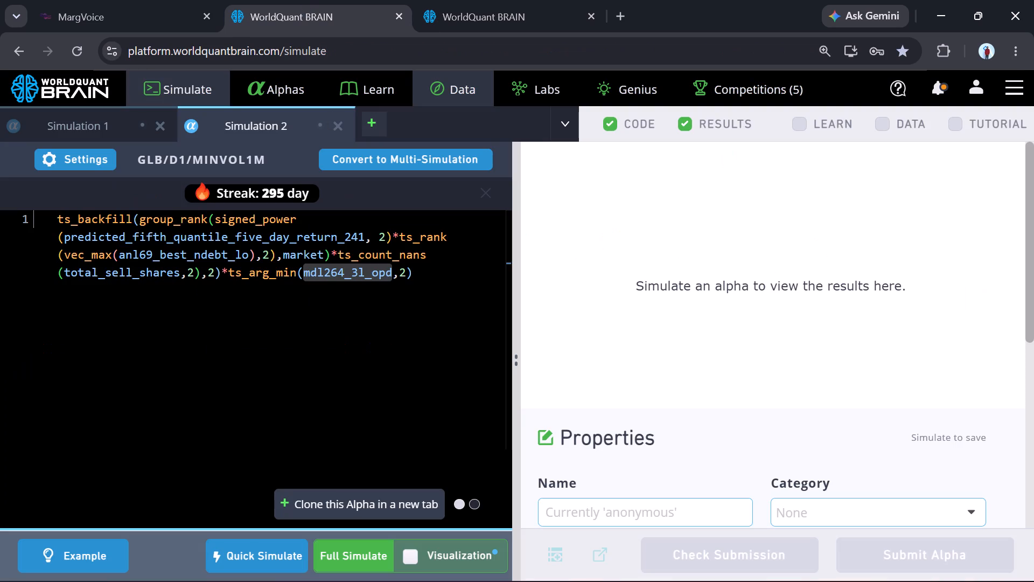
double_click(349, 268)
key("ctrl+v")
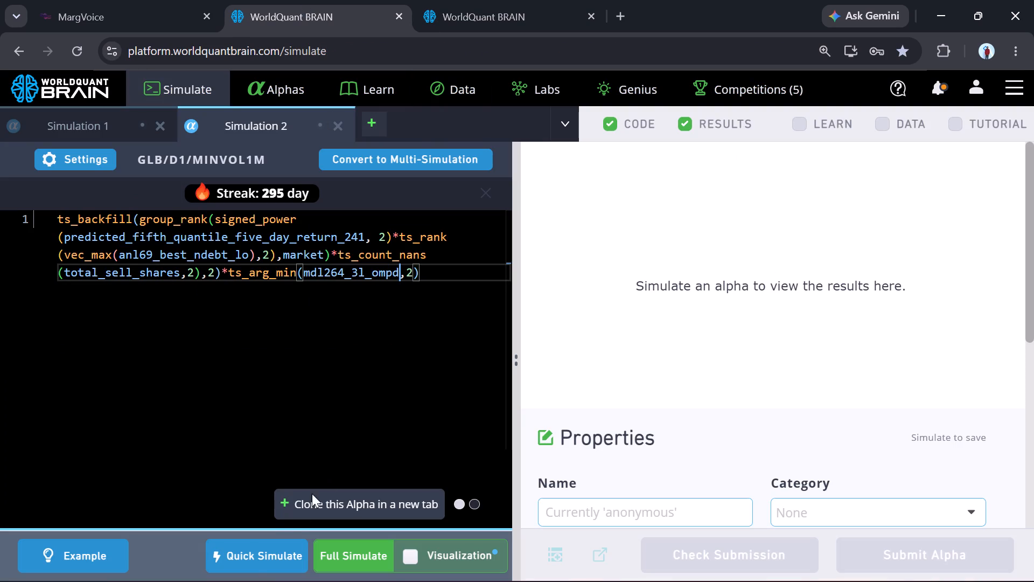
left_click(251, 556)
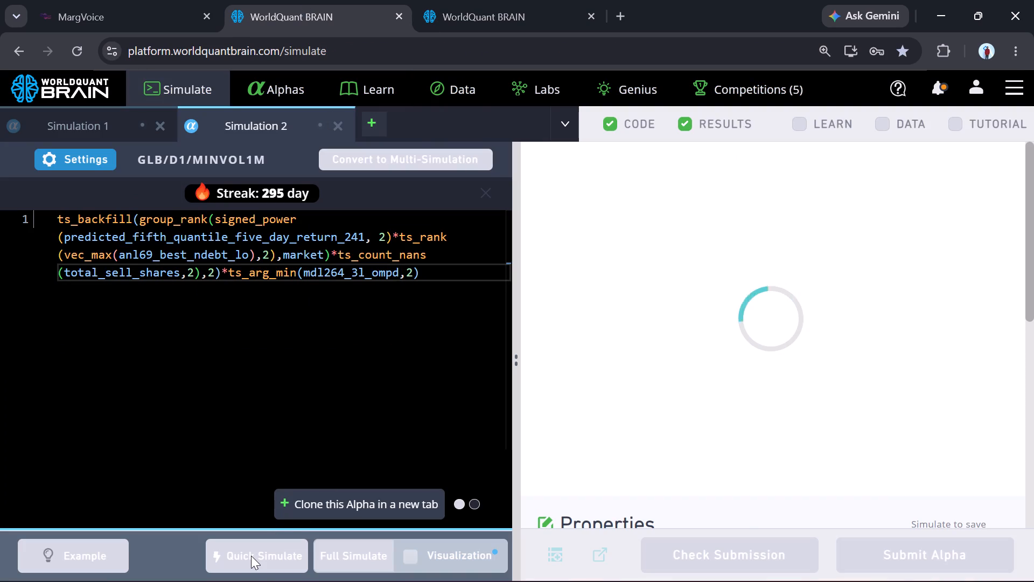
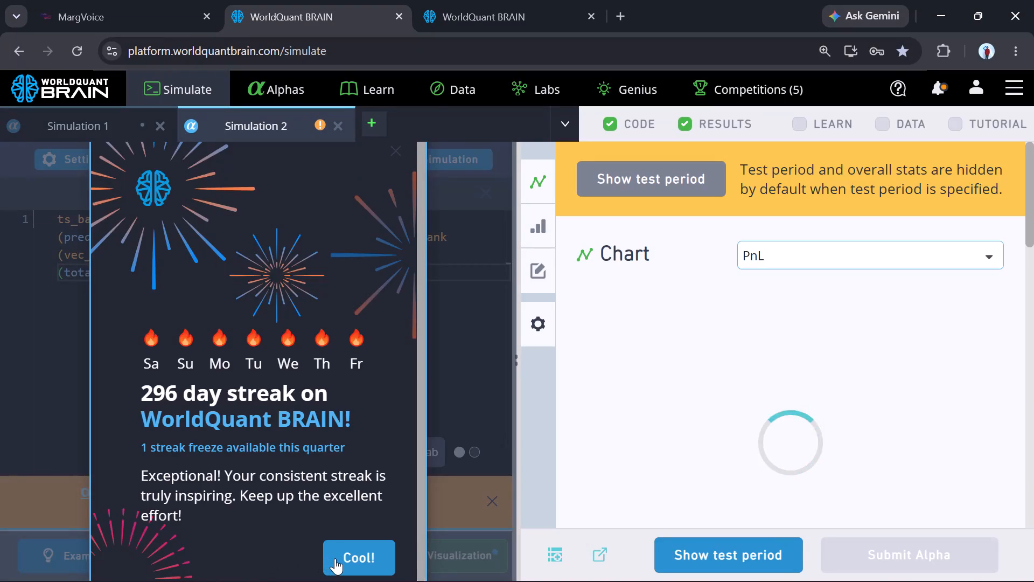
Dismiss the streak message, show Simulation 2's test period results, and expand the failed checks under IS Testing Status.
left_click(335, 558)
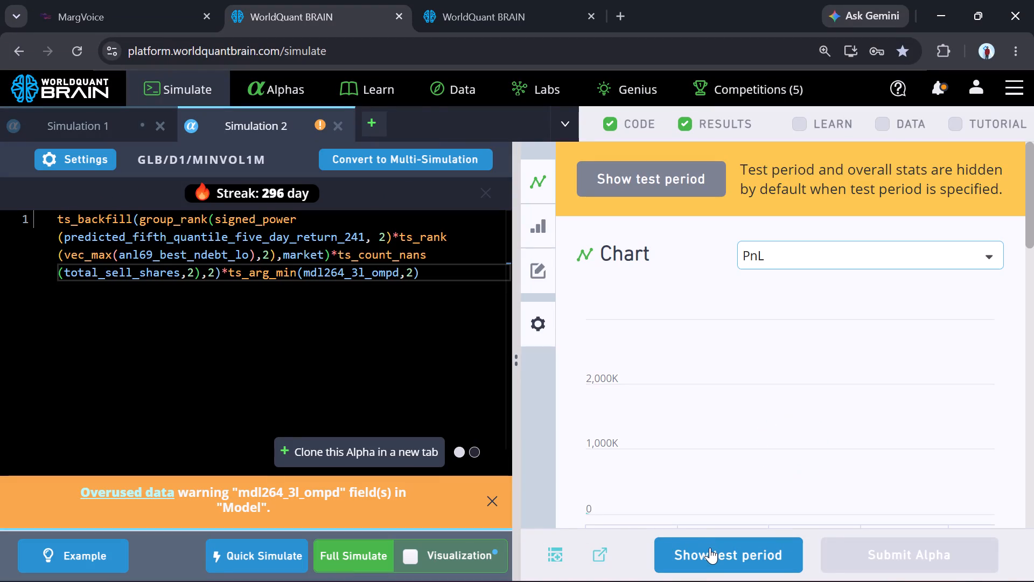
left_click(710, 548)
scroll(801, 389, "down", 4)
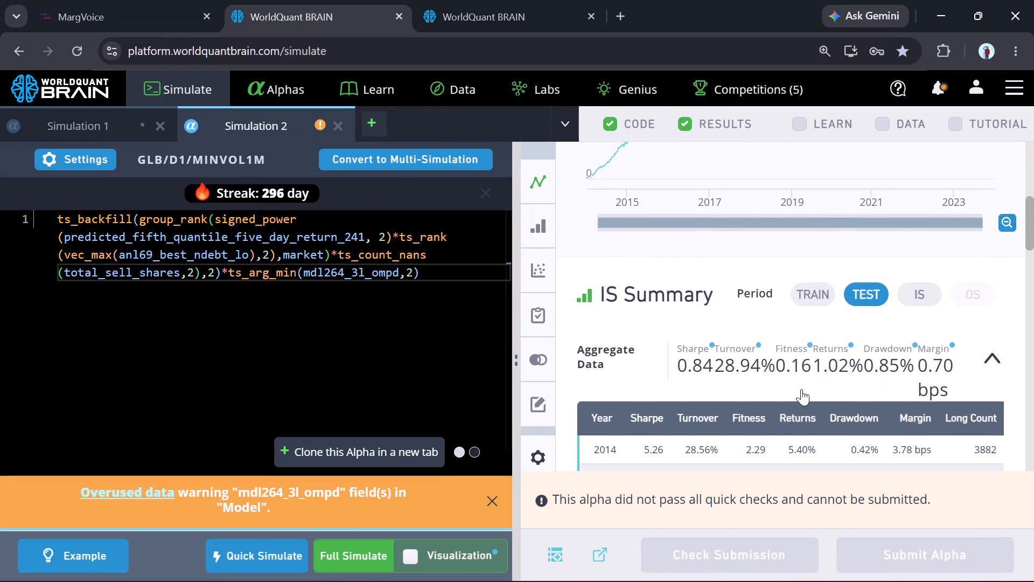
scroll(801, 389, "down", 3)
scroll(876, 375, "down", 1)
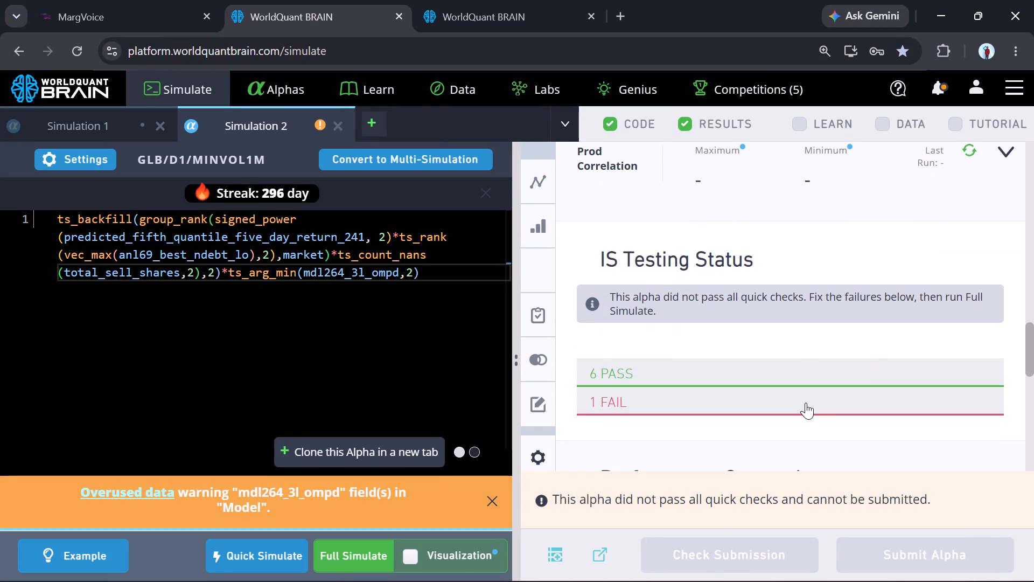
left_click(806, 403)
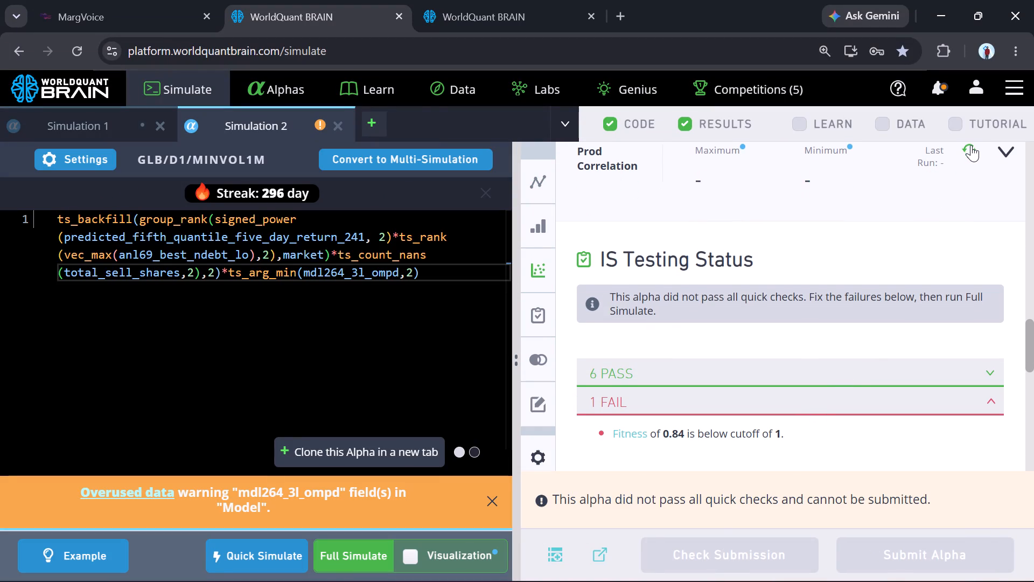
Run the Prod Correlation check for the alpha in Simulation 2.
left_click(971, 146)
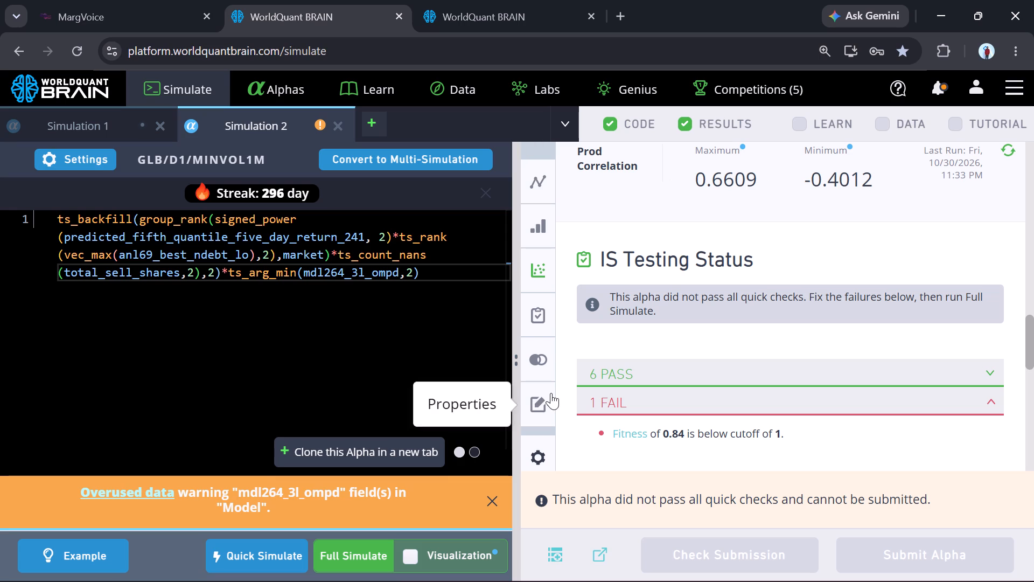
Set Simulation 2's decay to 25, apply the settings, and run a quick simulation.
left_click(84, 160)
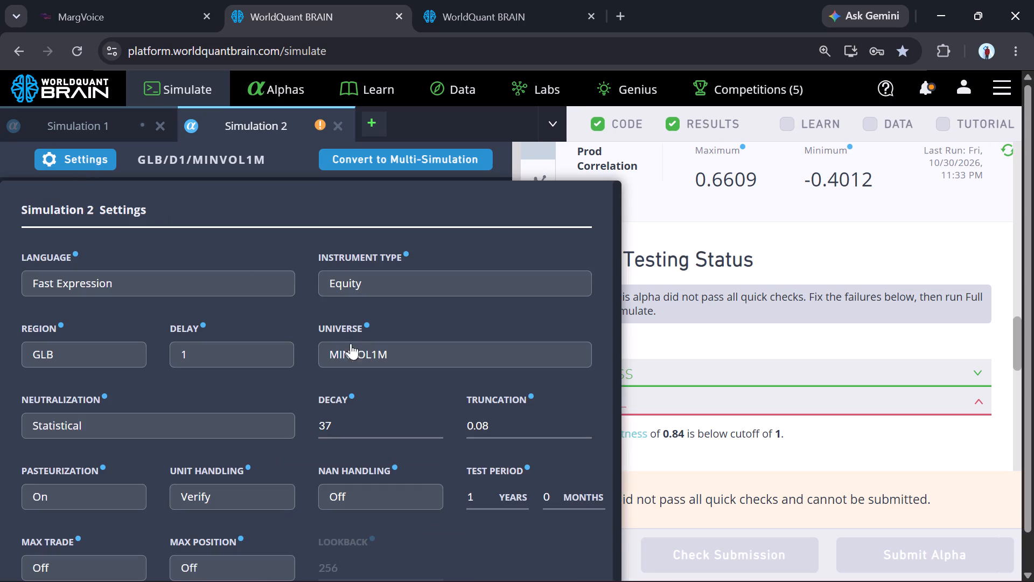
left_click(361, 428)
key("BackSpace")
key("BackSpace")
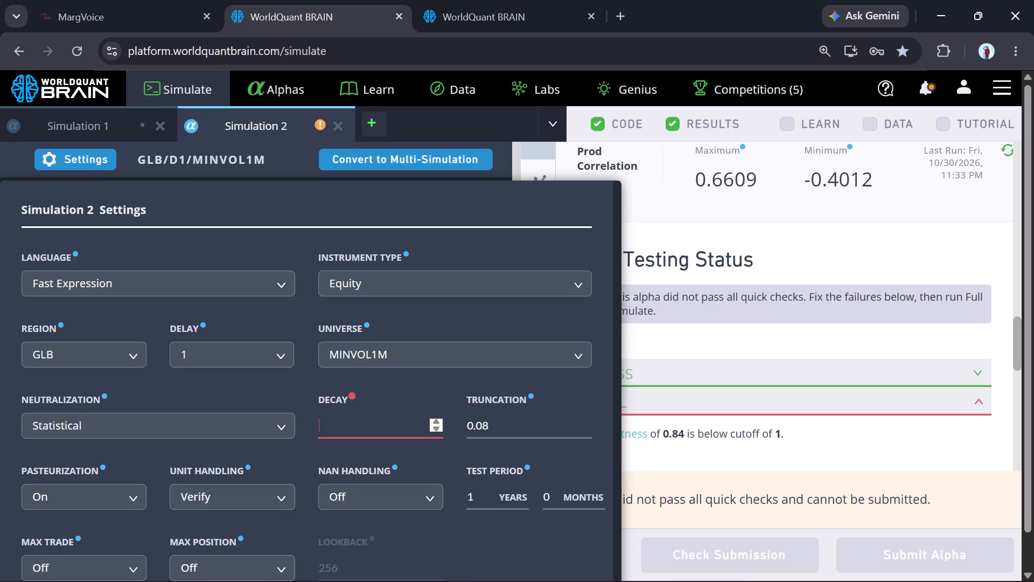
key("3")
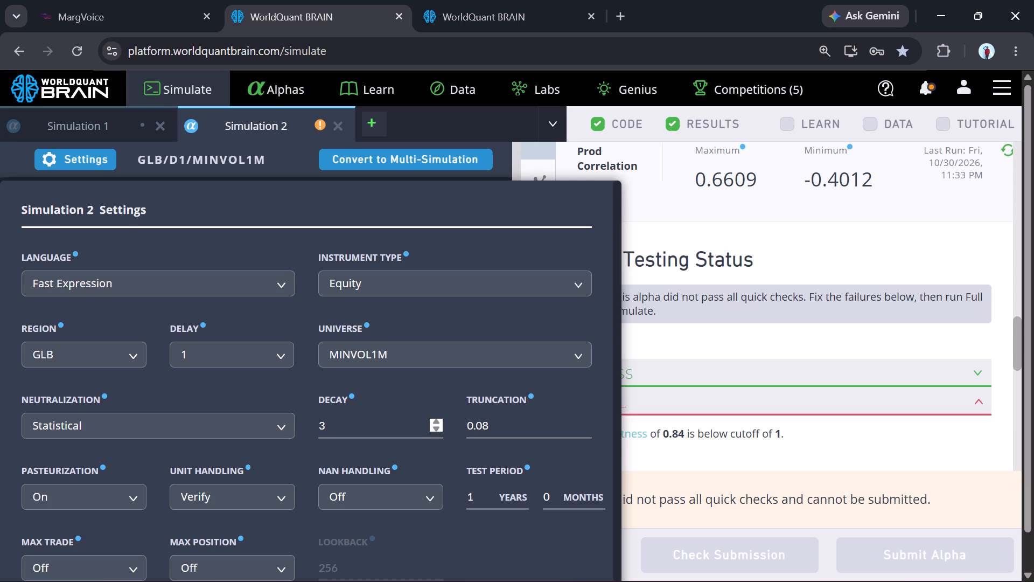
key("0")
key("BackSpace")
key("BackSpace")
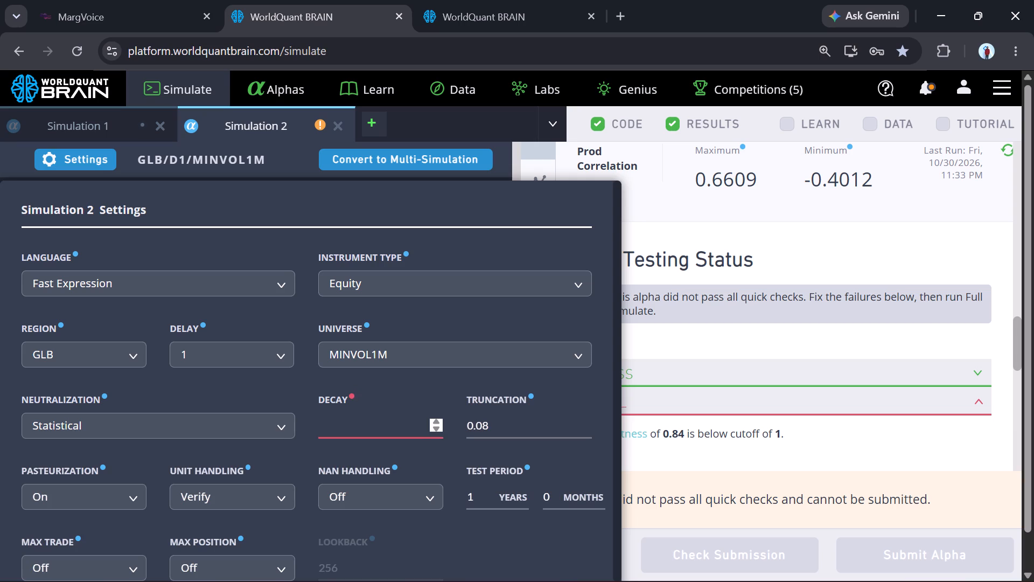
type("25")
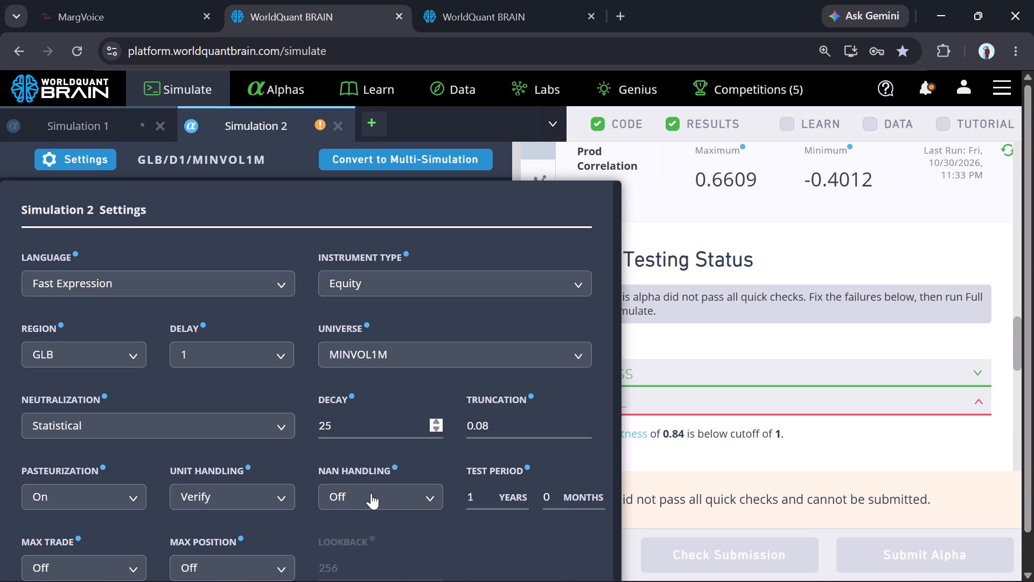
scroll(403, 544, "down", 7)
left_click(487, 547)
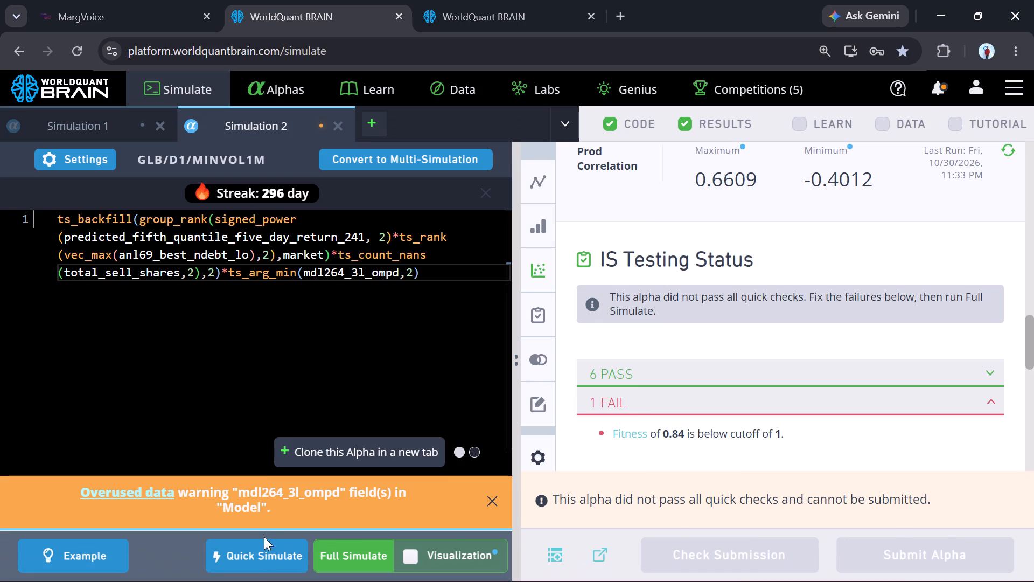
left_click(264, 551)
Clone the Simulation 2 alpha into a new simulation tab.
left_click(383, 503)
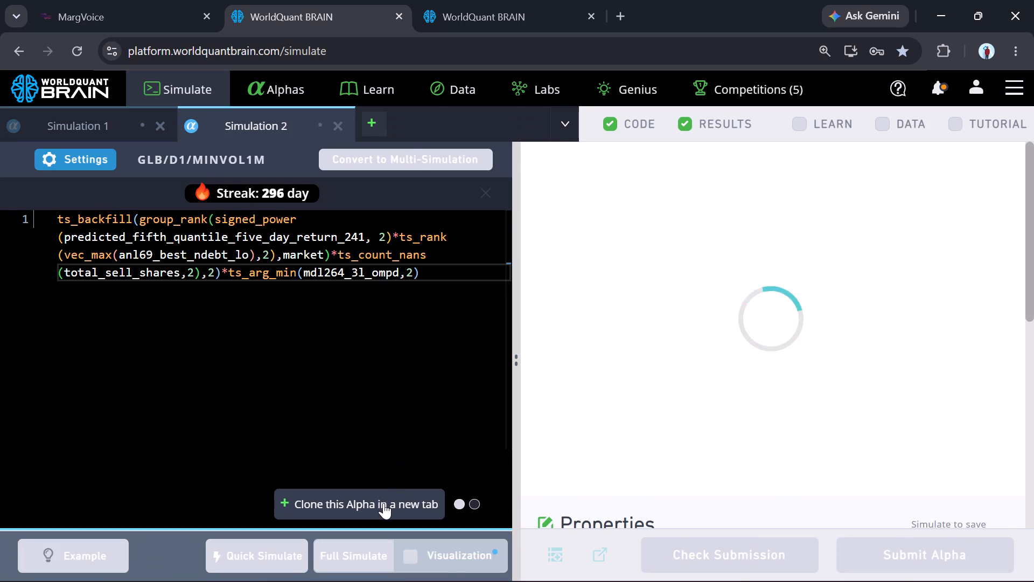
Set the cloned alpha's decay to 47 in the Simulation 3 settings, apply them, and run a quick simulation.
left_click(92, 158)
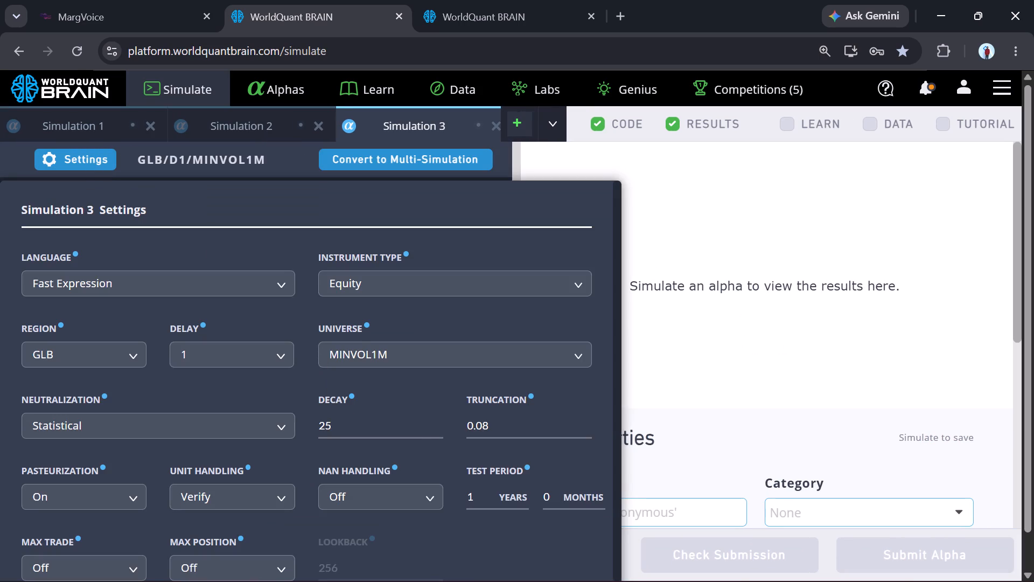
left_click(359, 426)
key("BackSpace")
key("BackSpace")
key("BackSpace")
key("5")
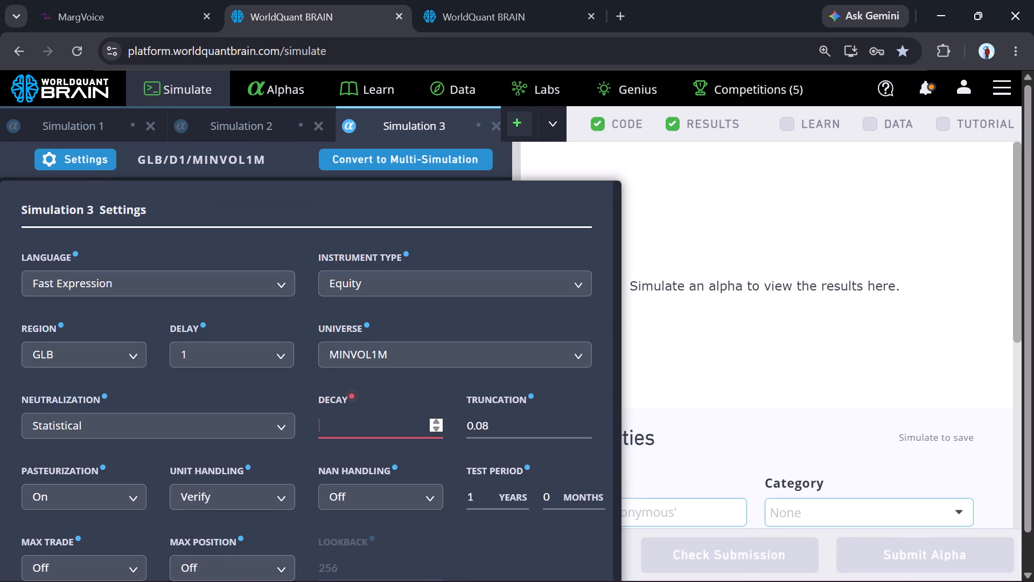
key("BackSpace")
type("47")
scroll(508, 549, "down", 6)
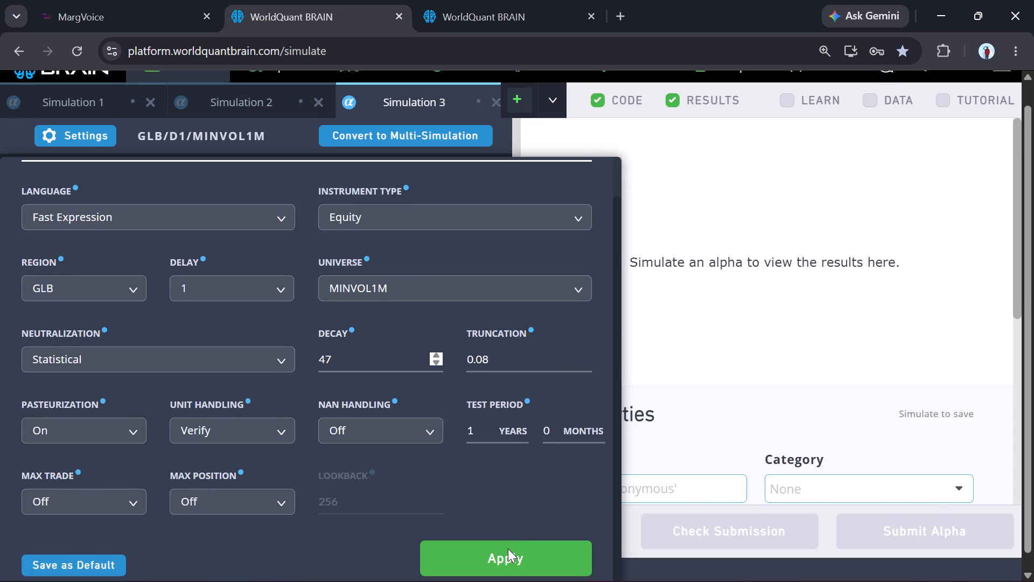
left_click(507, 548)
left_click(254, 555)
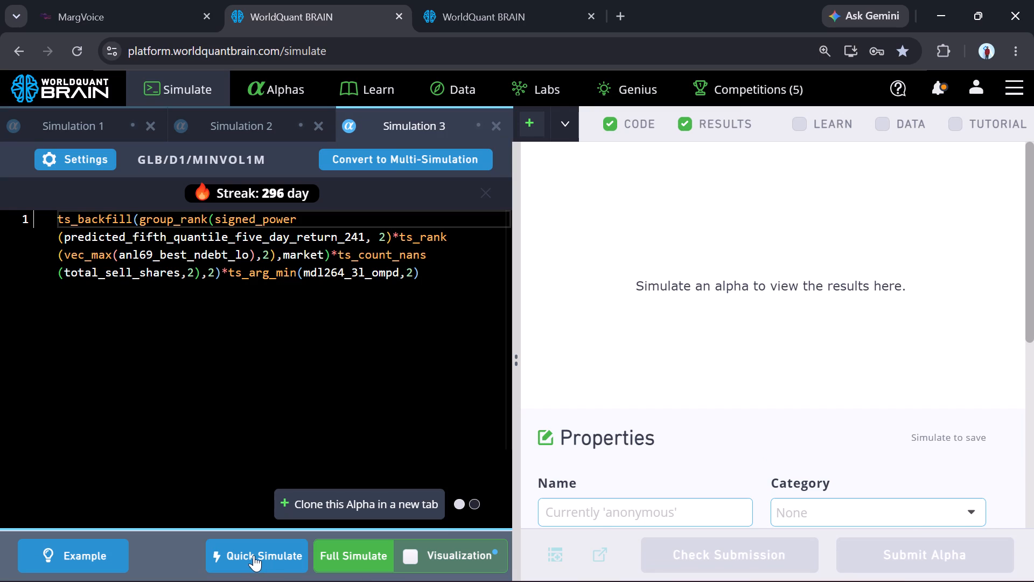
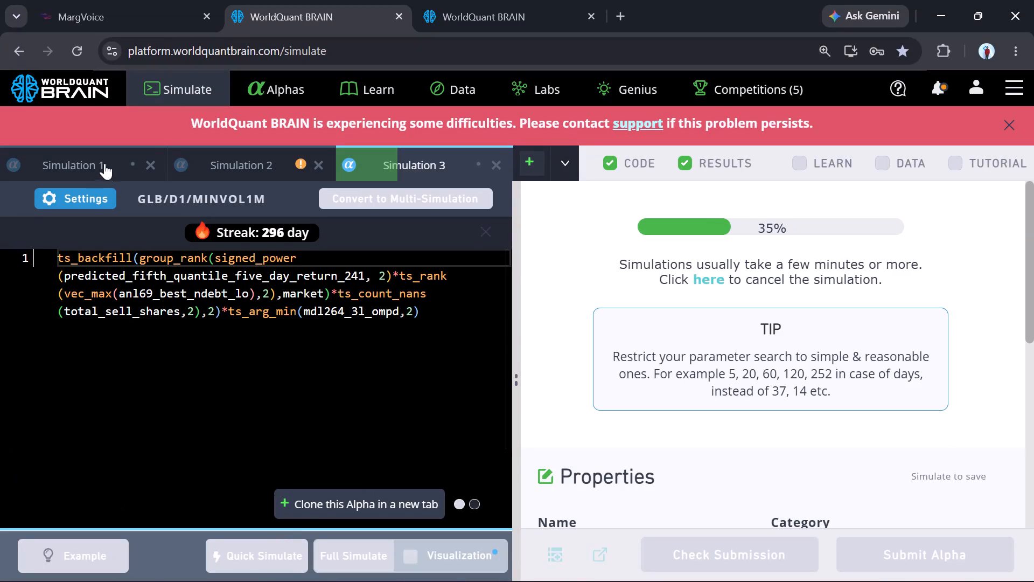
Show the test period for Simulation 2 and examine the failed checks in its IS Testing Status.
left_click(229, 171)
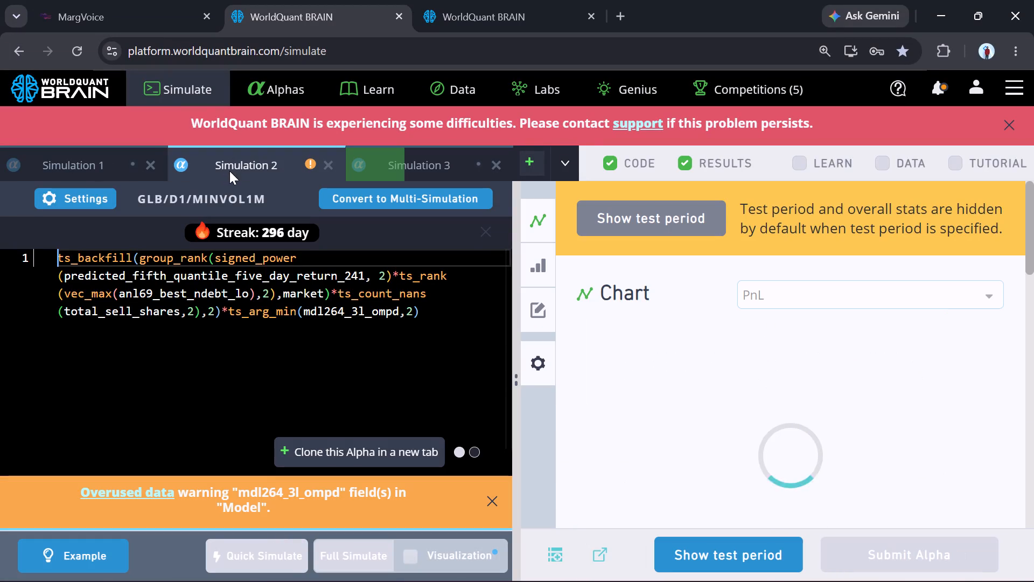
left_click(767, 564)
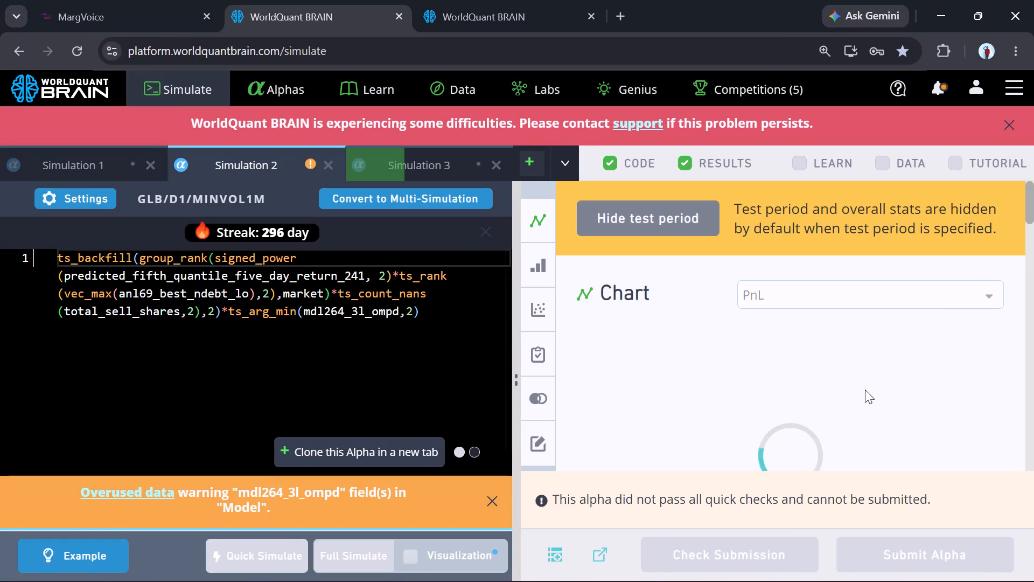
scroll(865, 390, "down", 5)
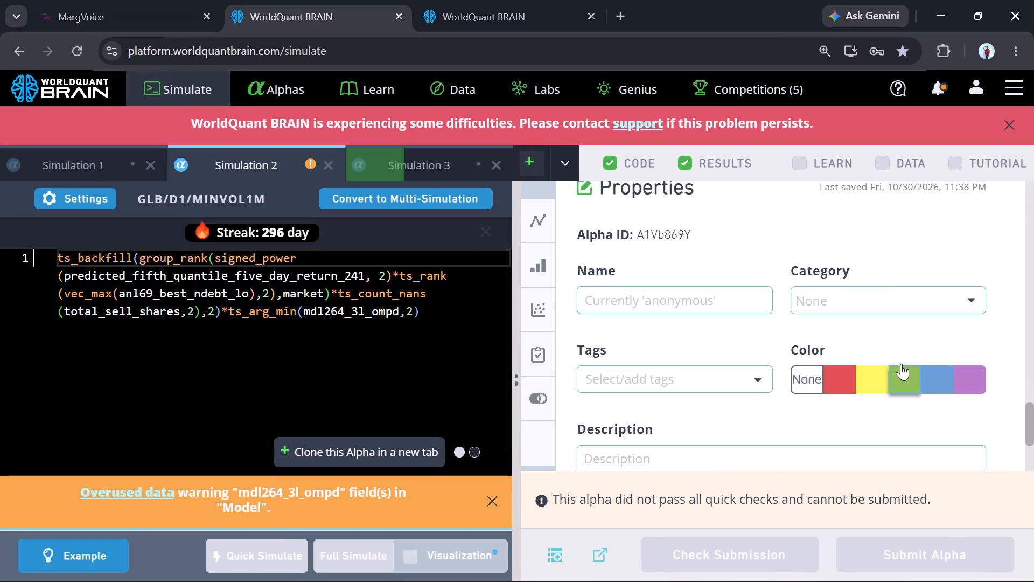
scroll(908, 359, "up", 3)
left_click(780, 310)
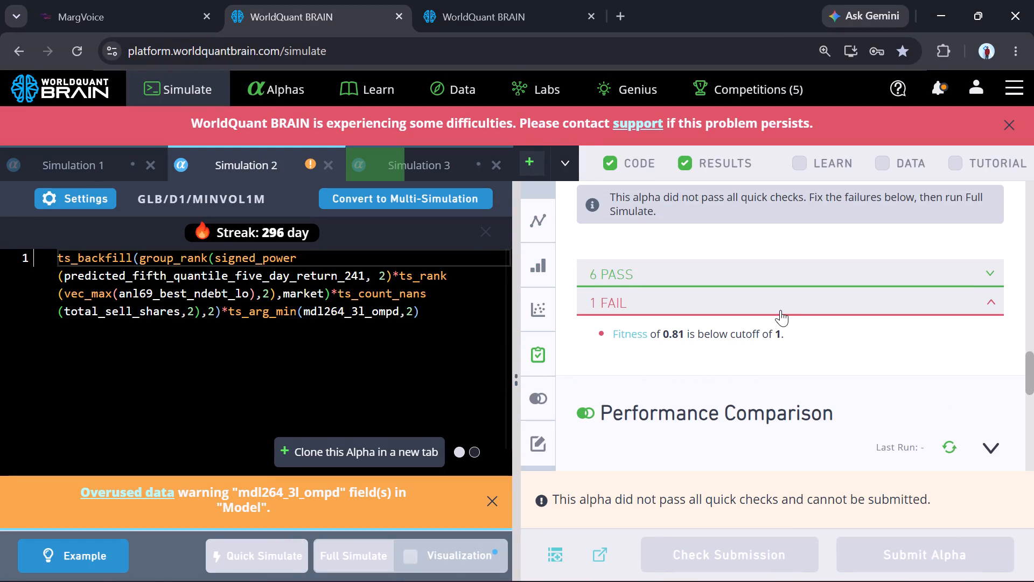
scroll(800, 279, "up", 2)
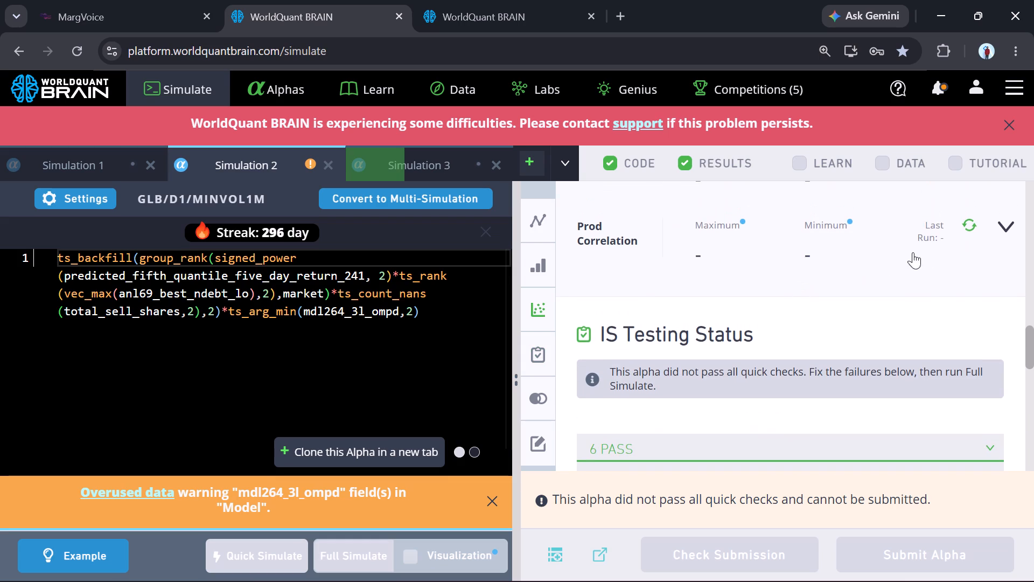
Copy the field mdl264_1l_opd from the data search results, replace mdl264_3l_ompd with it in Simulation 2, and run a quick simulation.
left_click(433, 0)
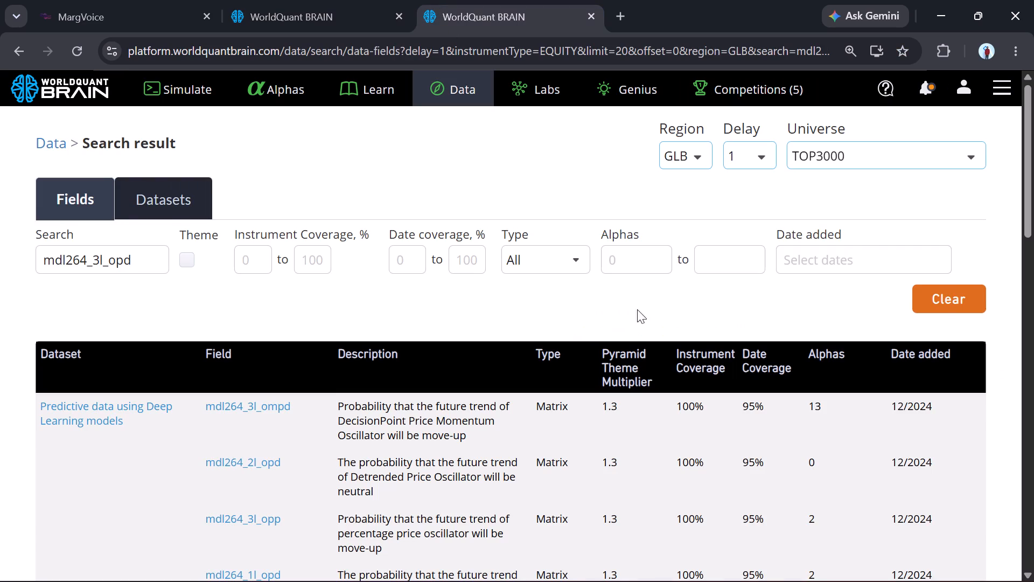
scroll(648, 348, "down", 2)
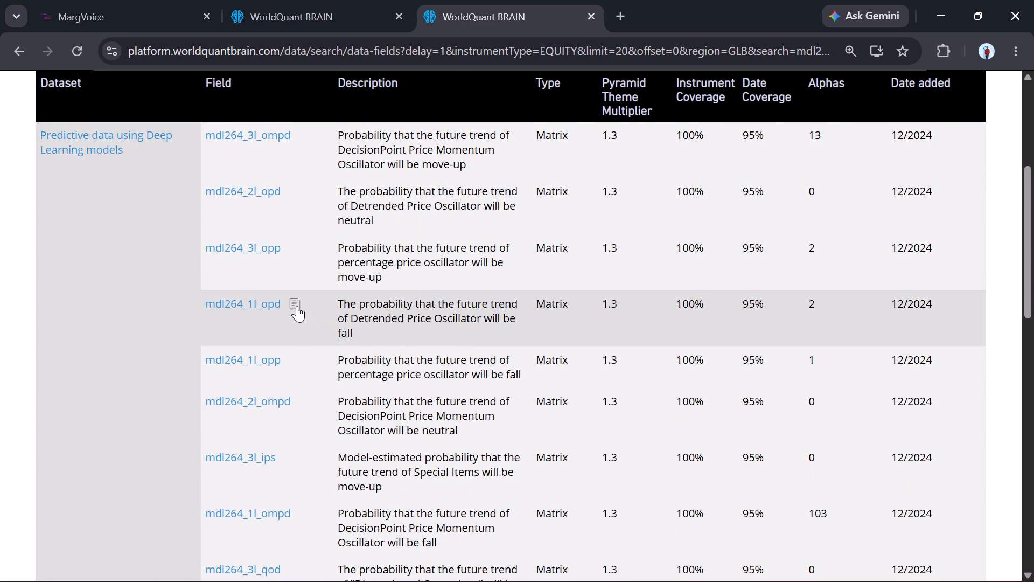
left_click(297, 304)
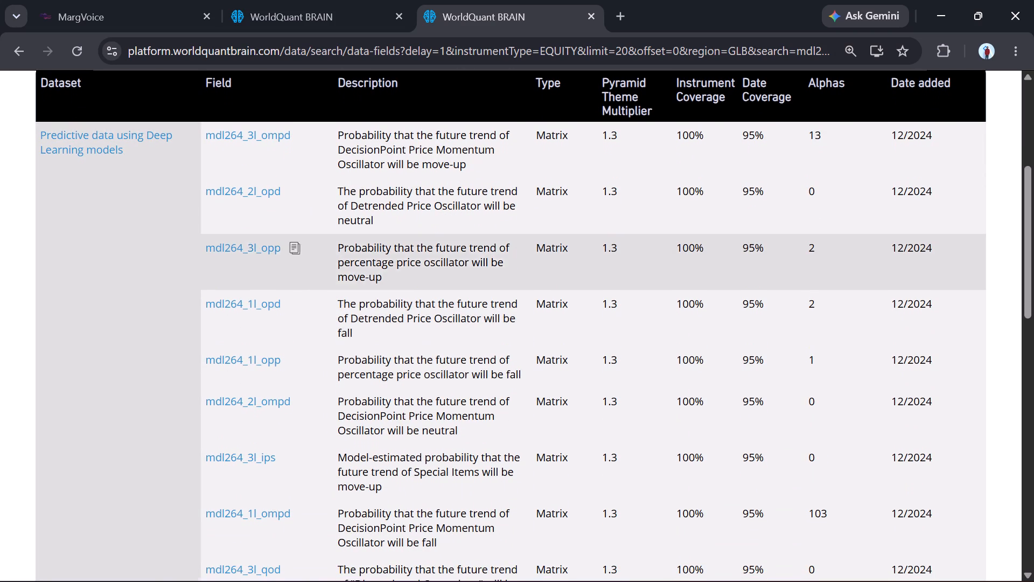
left_click(315, 0)
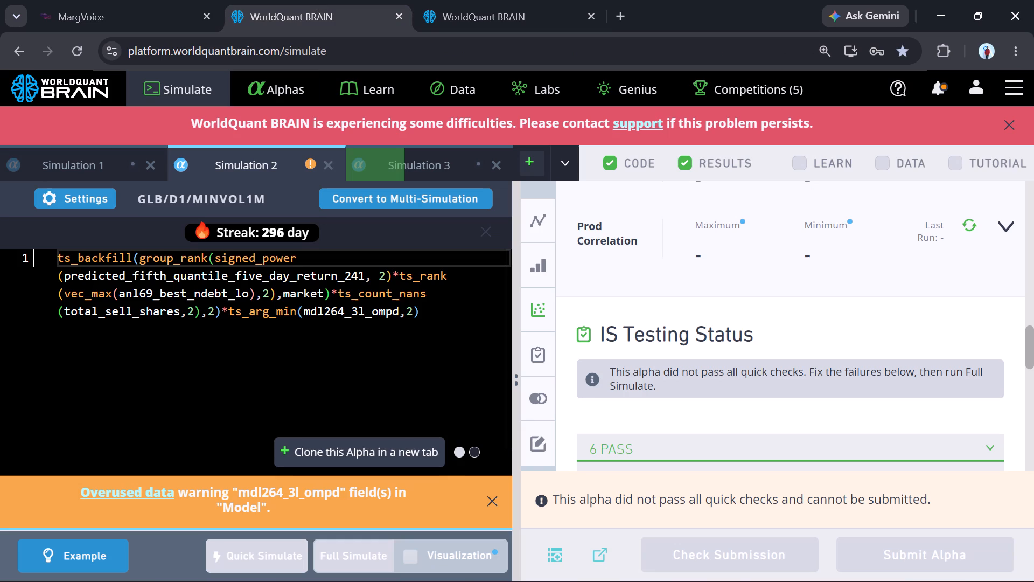
double_click(343, 314)
key("ctrl+v")
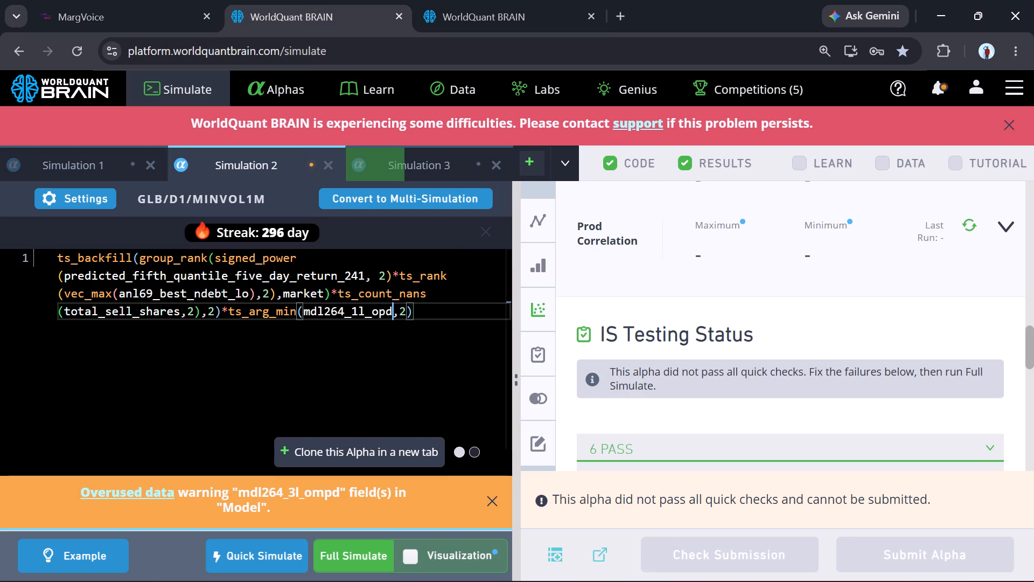
left_click(263, 547)
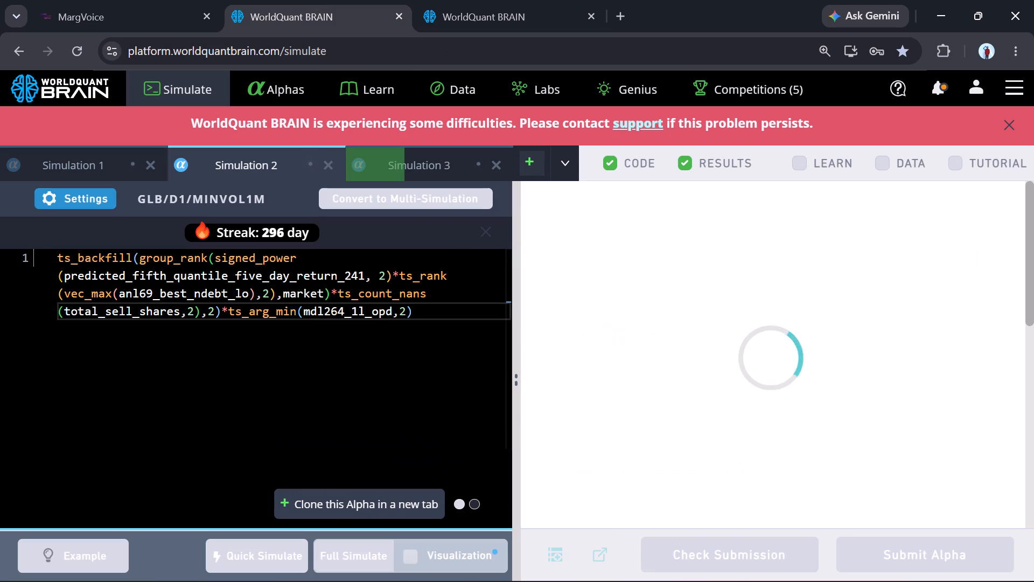
Copy the field mdl264_1l_ompd, clone the Simulation 2 alpha, replace mdl264_1l_opd with it in the clone, and run a quick simulation.
left_click(441, 0)
scroll(595, 424, "down", 3)
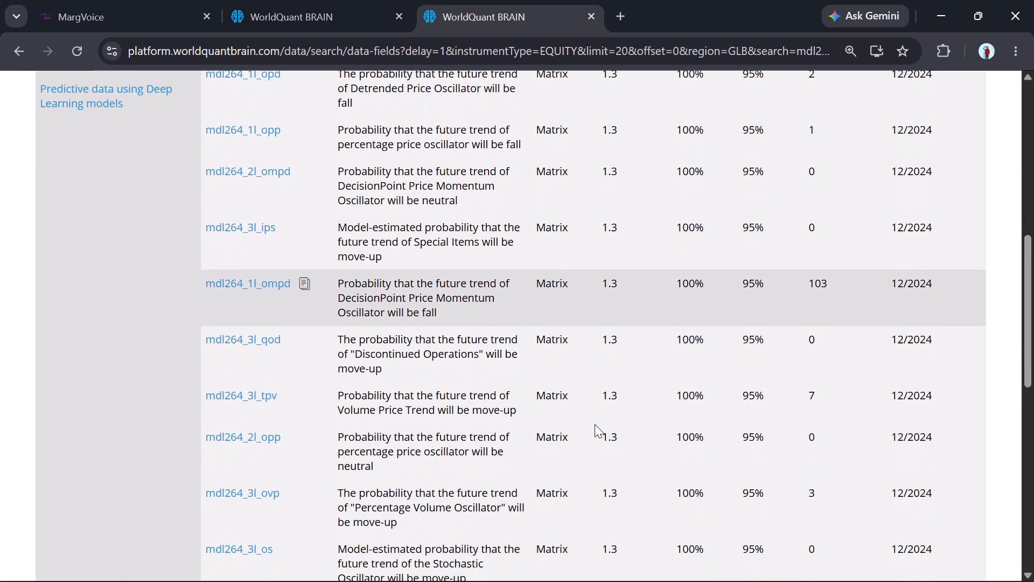
left_click(301, 285)
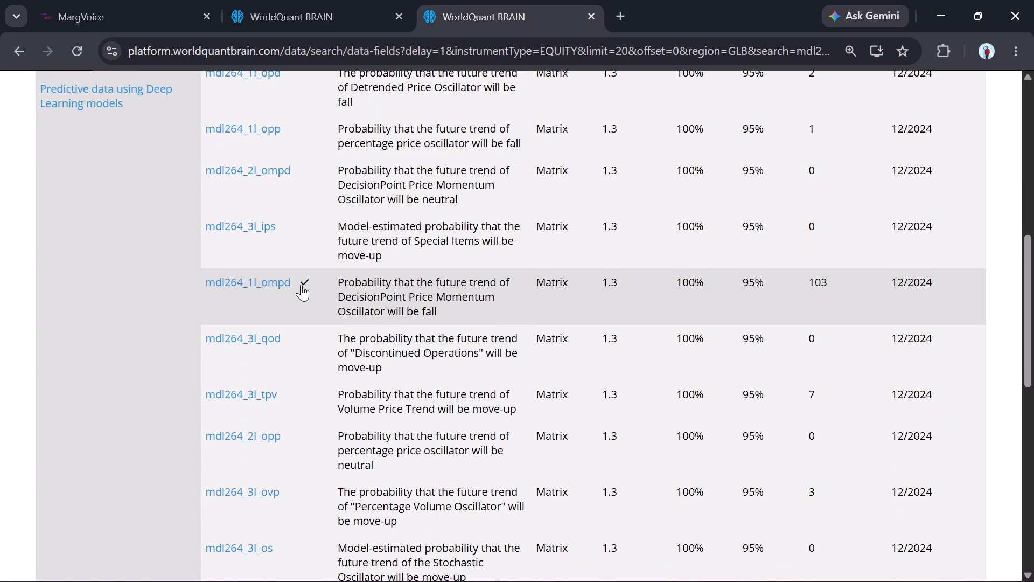
left_click(274, 0)
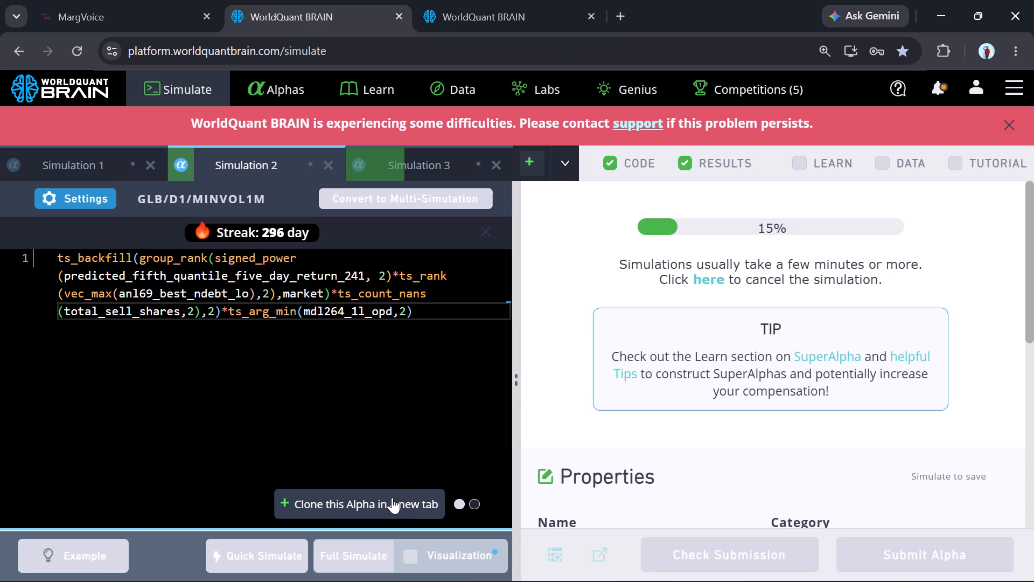
left_click(392, 497)
double_click(367, 311)
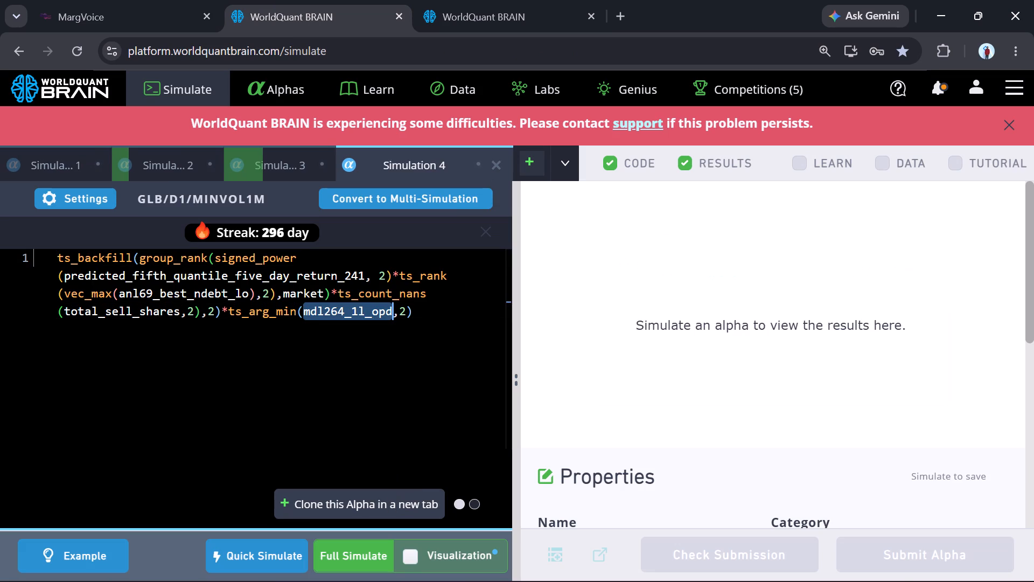
key("ctrl+v")
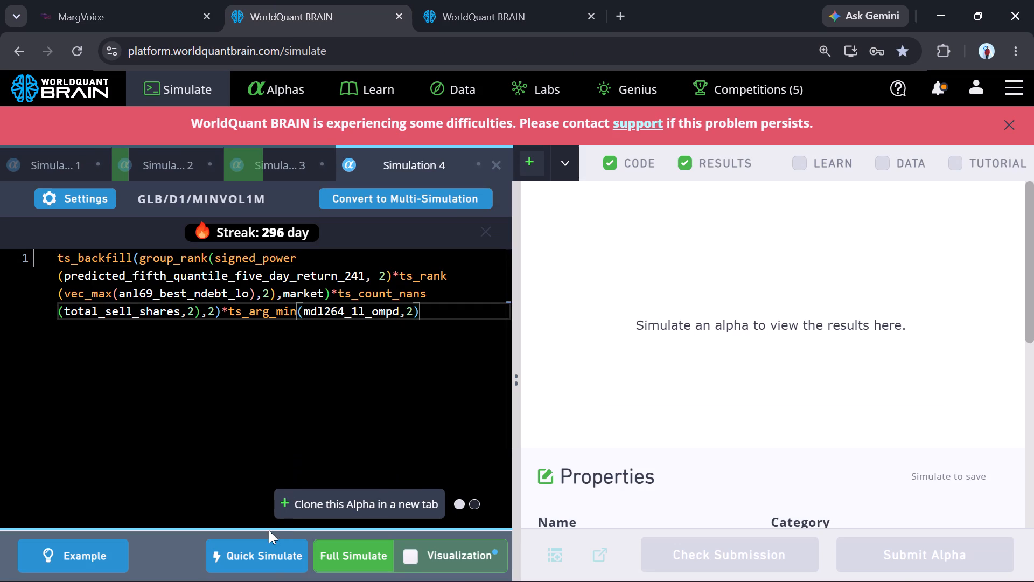
left_click(262, 563)
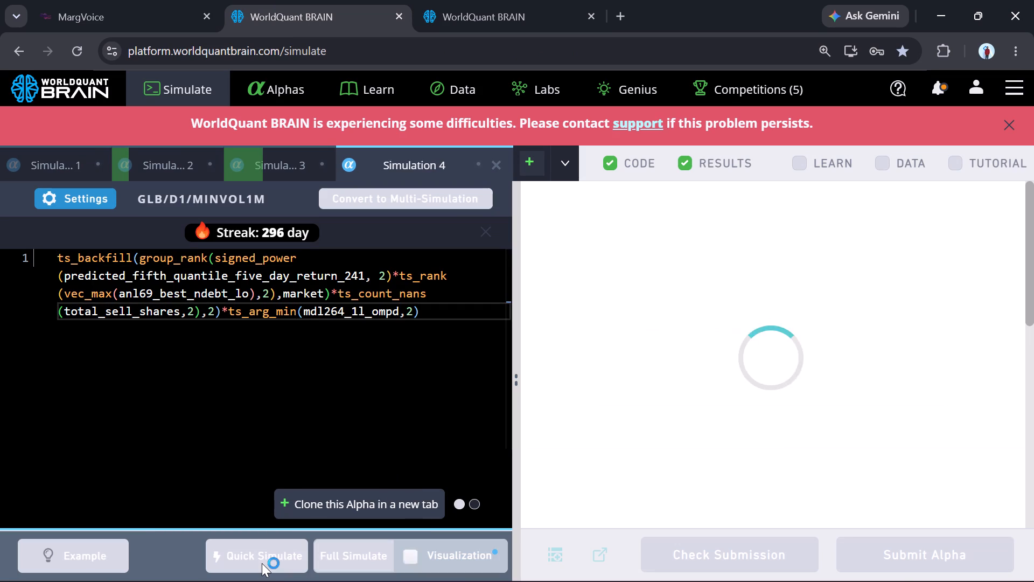
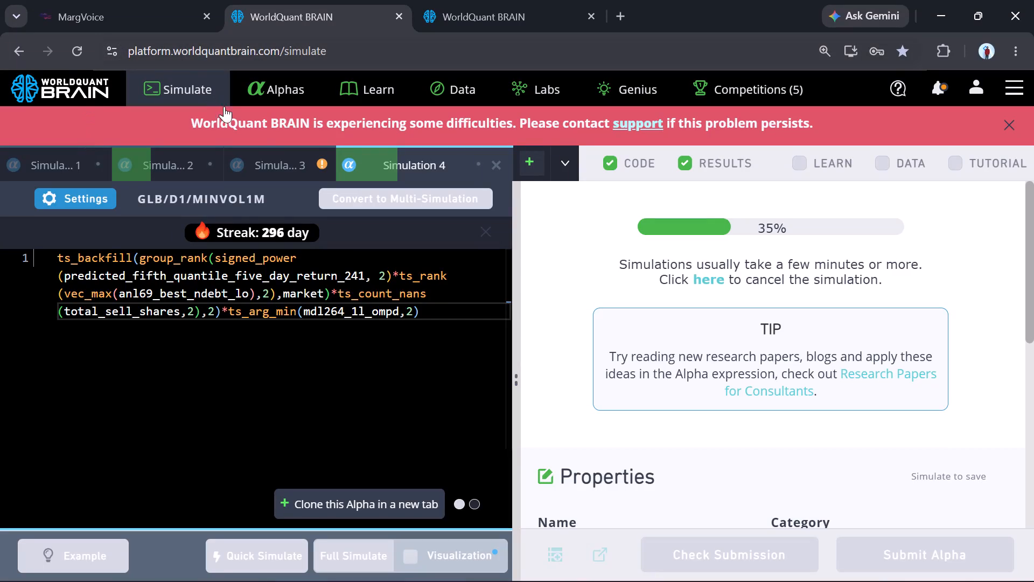
Show the test period for Simulation 3, run its Prod Correlation check, and examine the failed check in IS Testing Status.
left_click(275, 161)
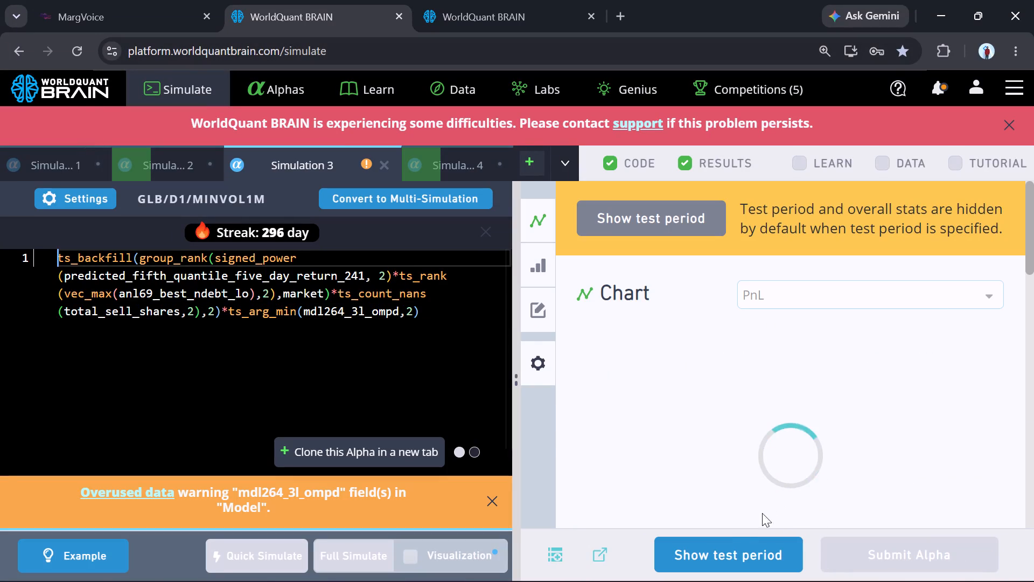
left_click(734, 539)
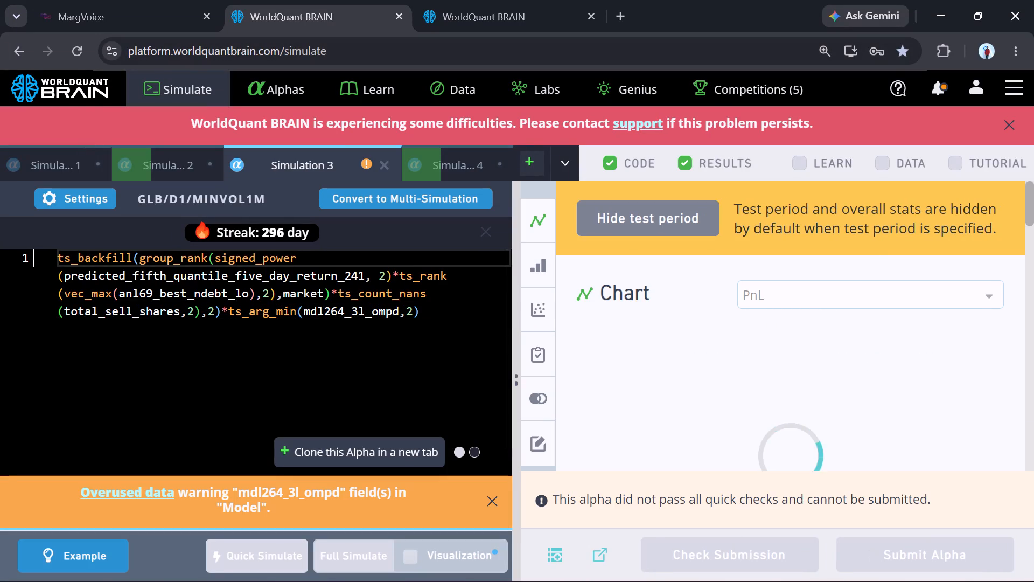
scroll(791, 310, "down", 5)
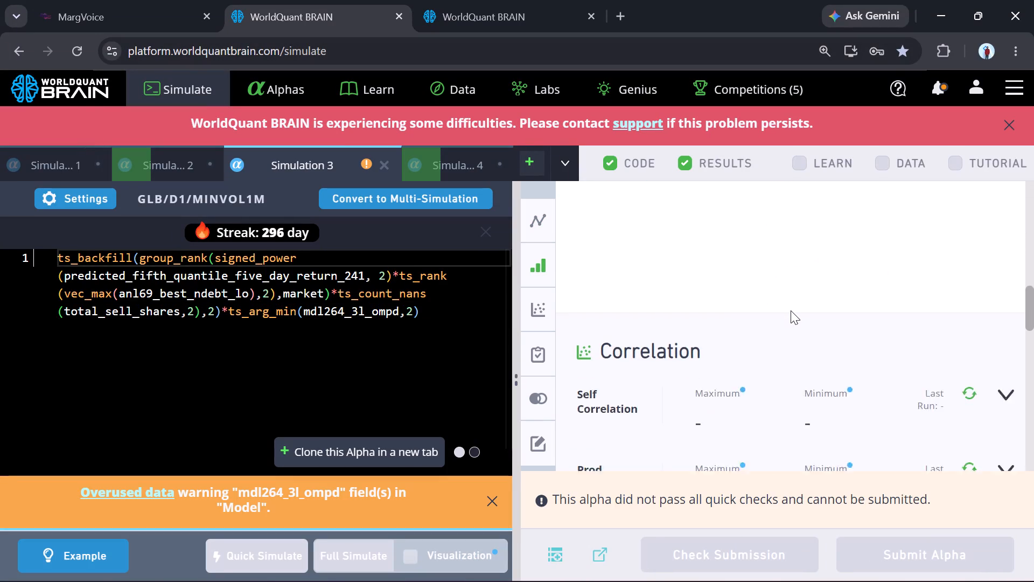
scroll(791, 310, "down", 1)
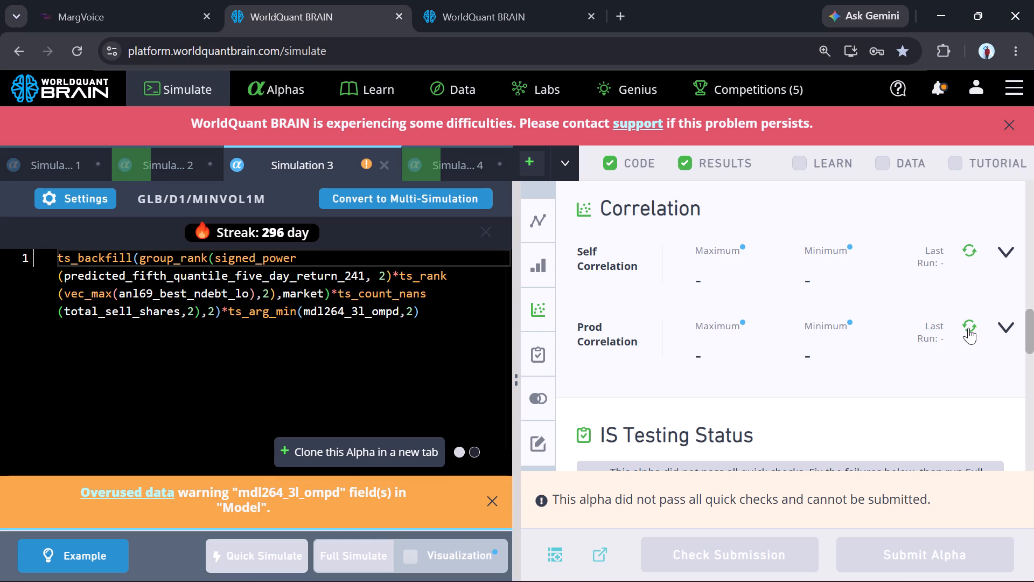
left_click(968, 327)
scroll(822, 399, "down", 2)
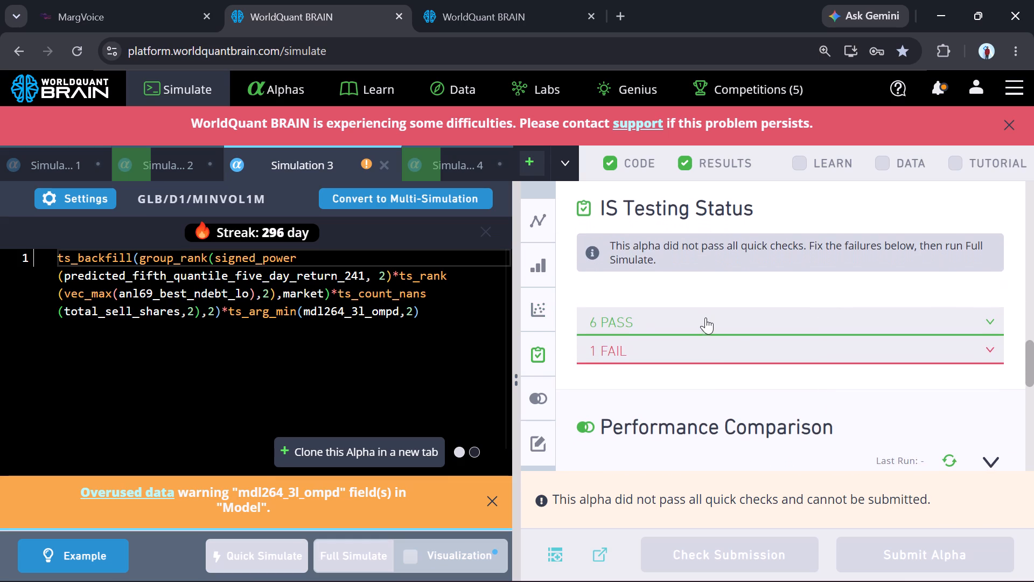
left_click(703, 347)
scroll(703, 347, "up", 3)
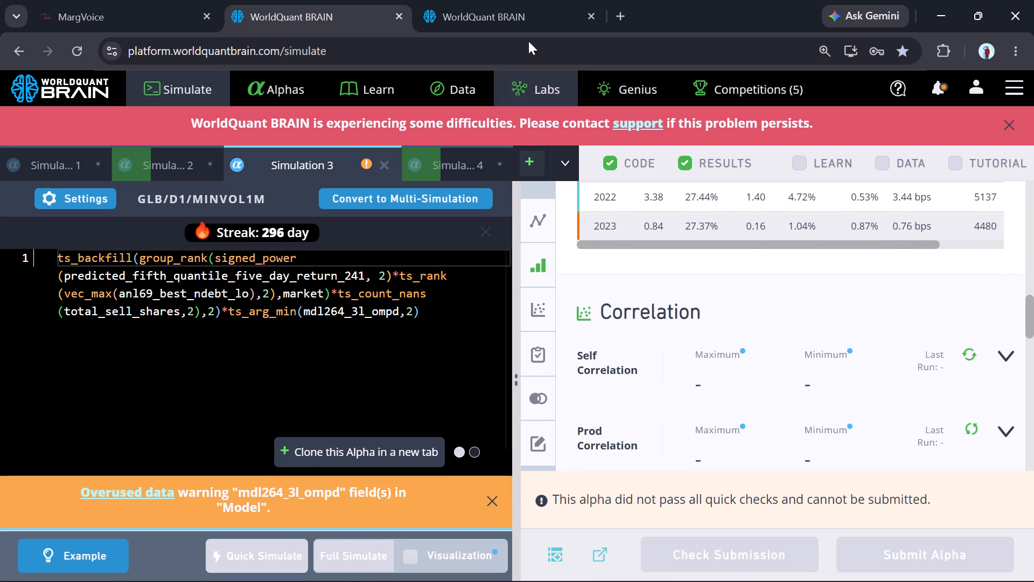
Copy the field mdl264_3l_tpv from the data search results, replace mdl264_3l_ompd with it in Simulation 3, and run a quick simulation.
left_click(495, 0)
scroll(546, 418, "down", 1)
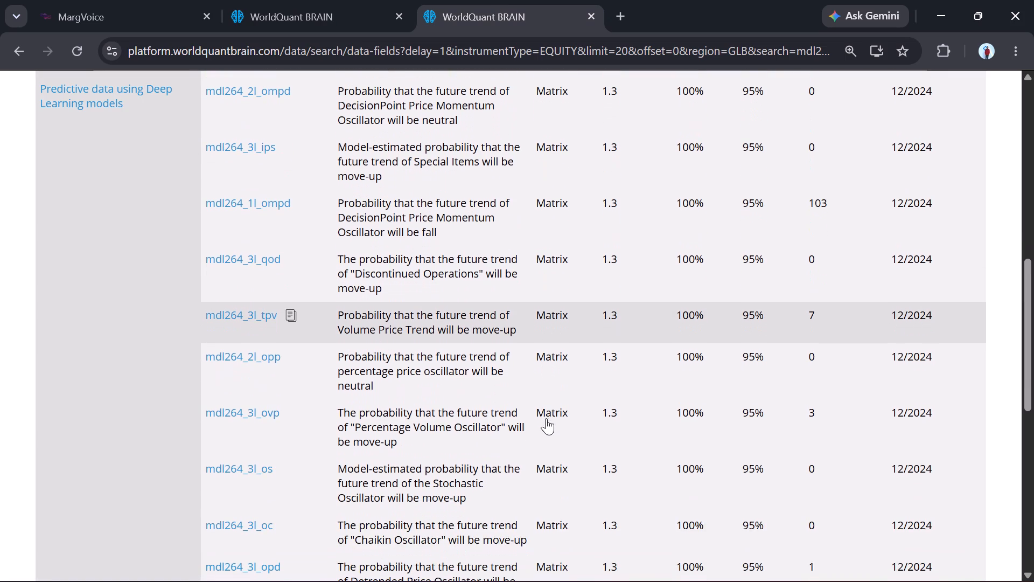
scroll(400, 426, "down", 1)
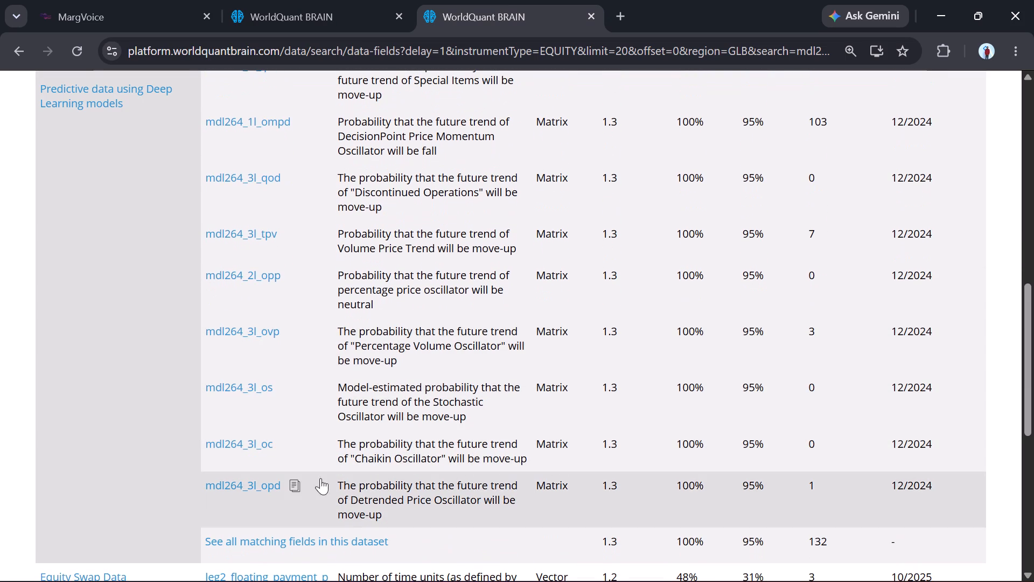
scroll(287, 435, "up", 1)
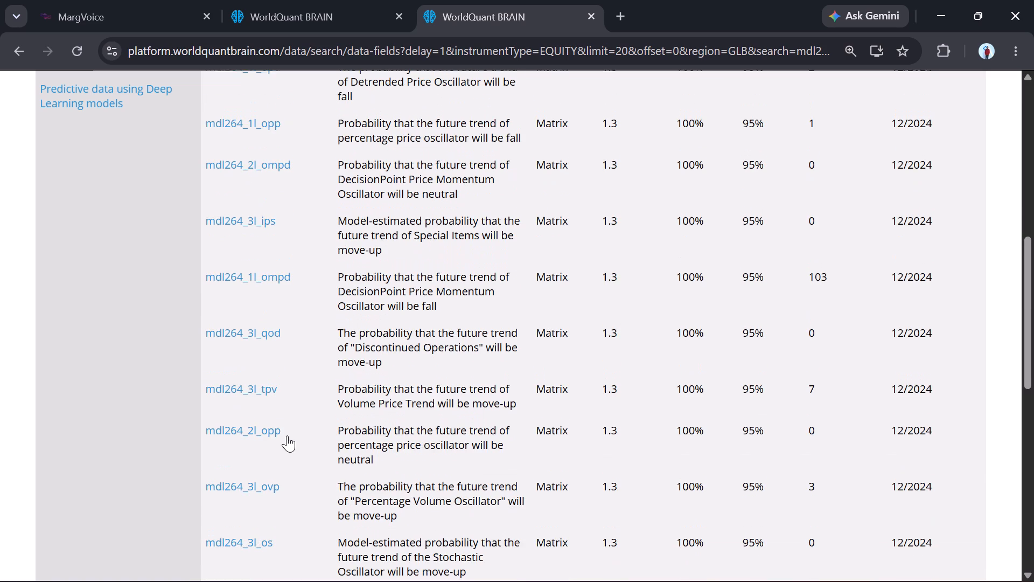
scroll(287, 435, "up", 1)
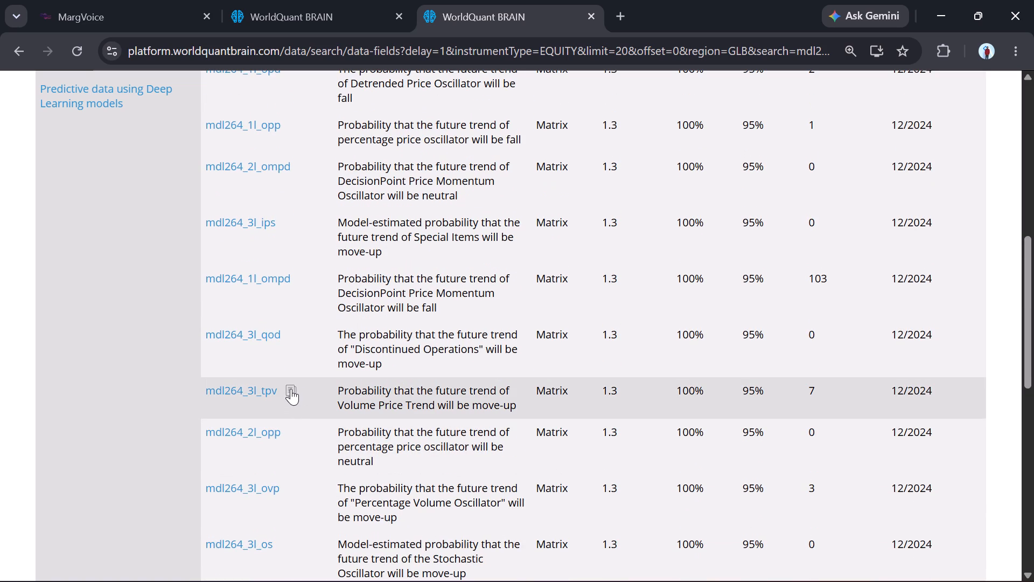
left_click(291, 388)
left_click(332, 0)
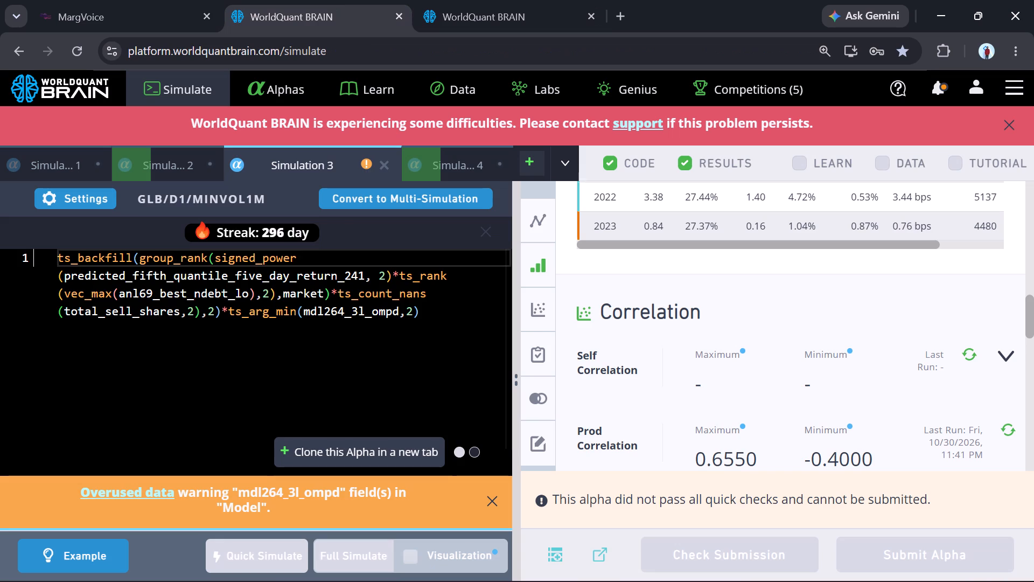
double_click(330, 317)
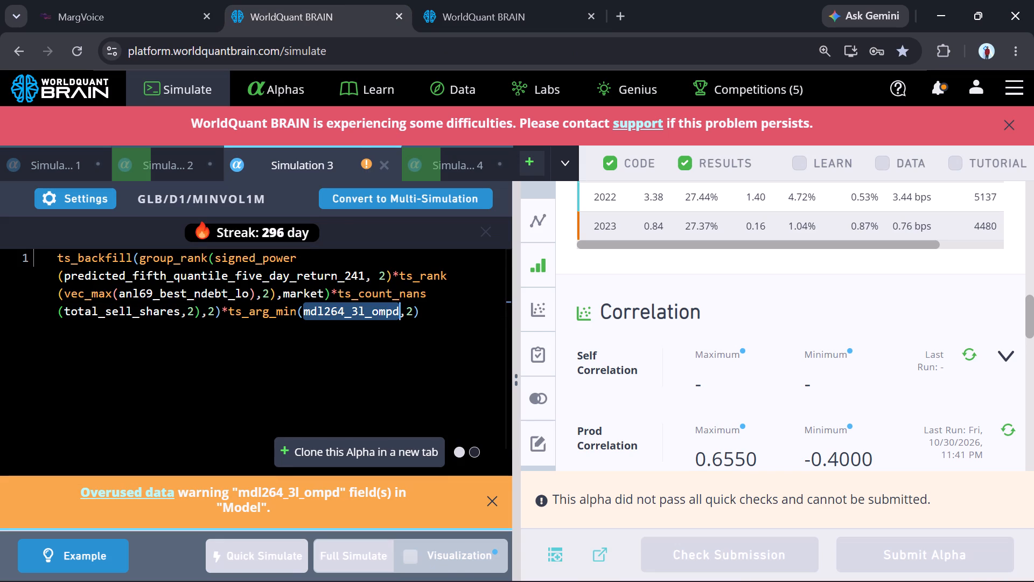
key("ctrl+v")
left_click(259, 557)
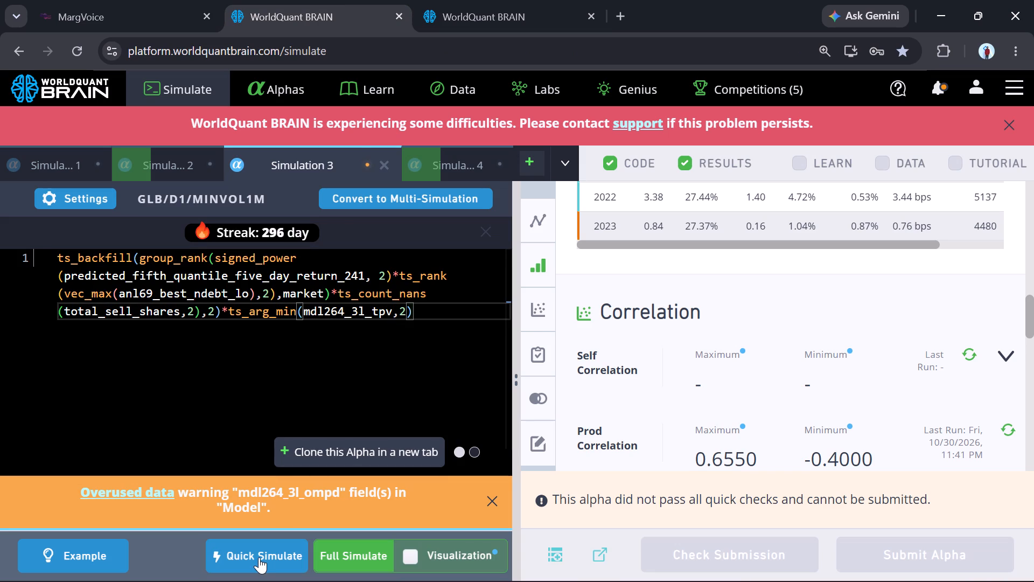
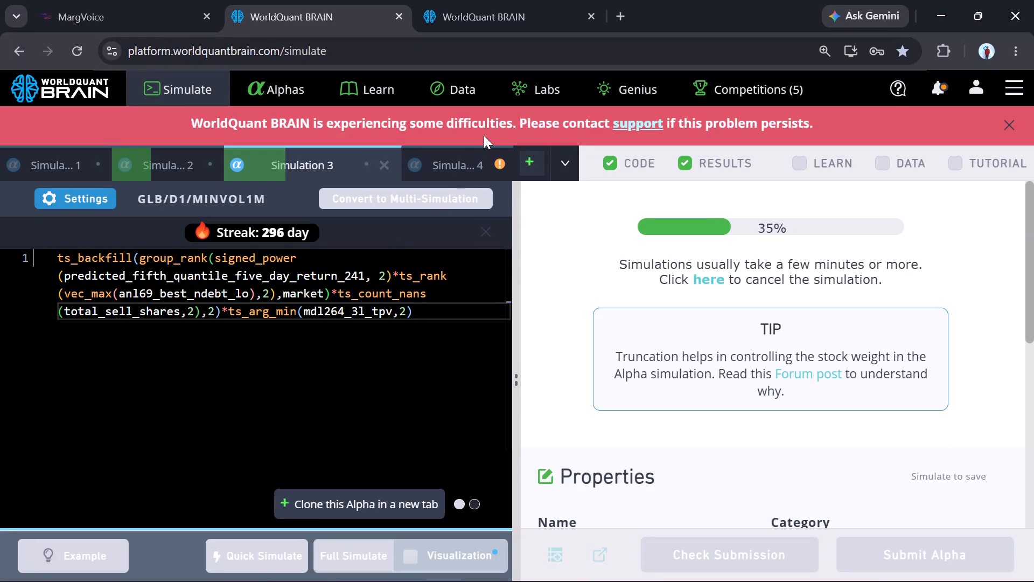
Show the test period for Simulation 4 and run its Prod Correlation check.
left_click(465, 169)
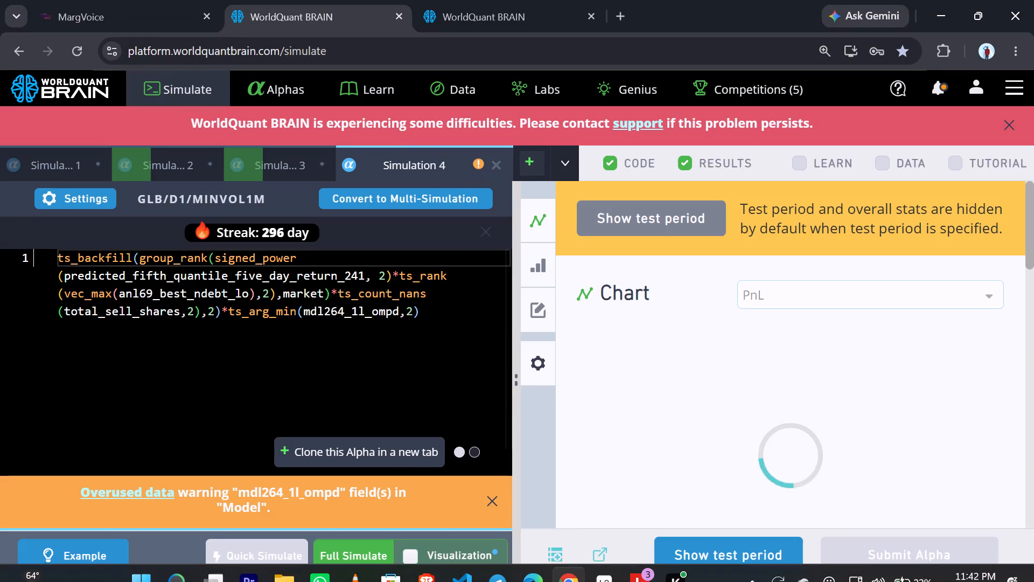
left_click(712, 552)
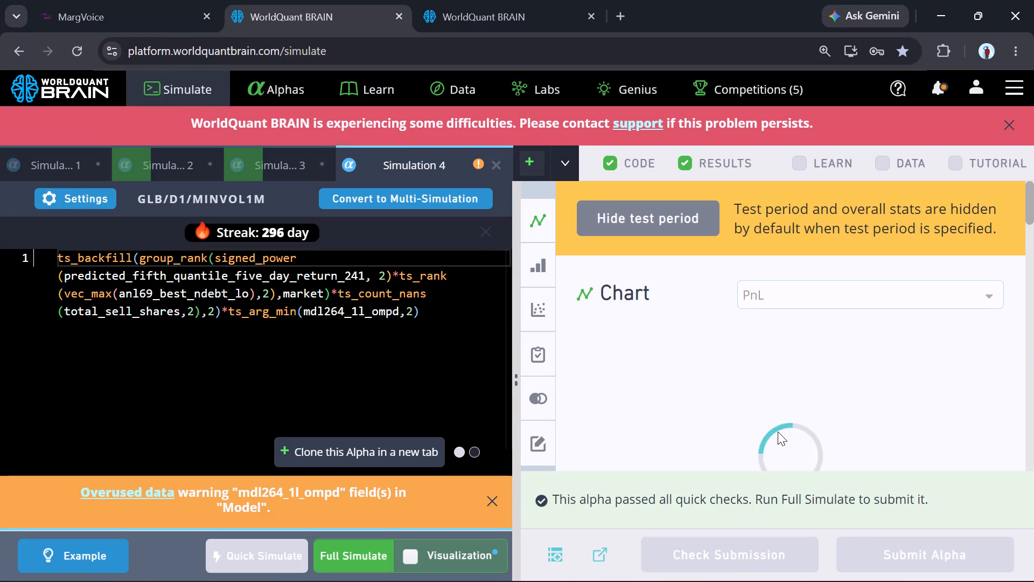
scroll(786, 405, "down", 5)
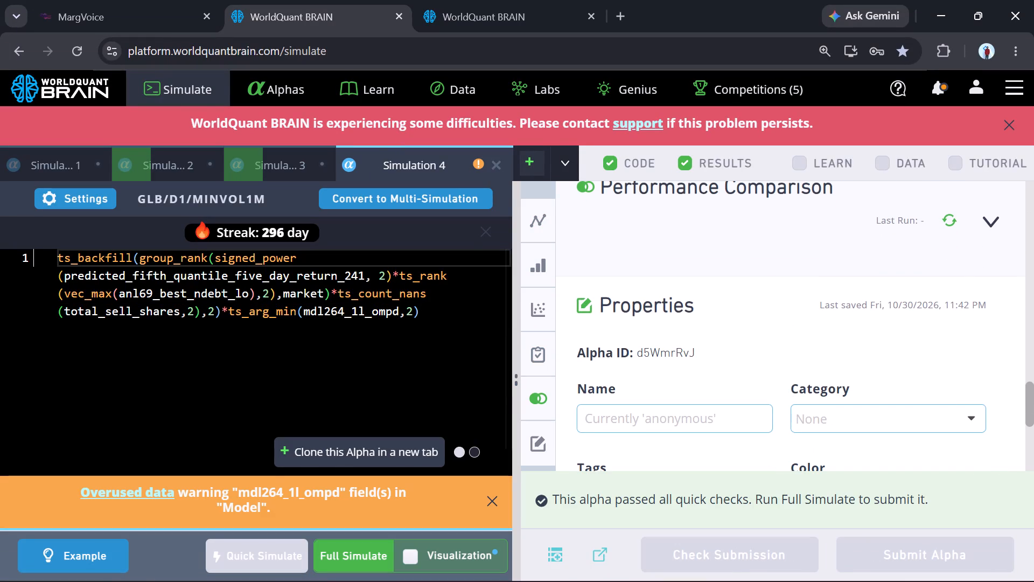
left_click(953, 225)
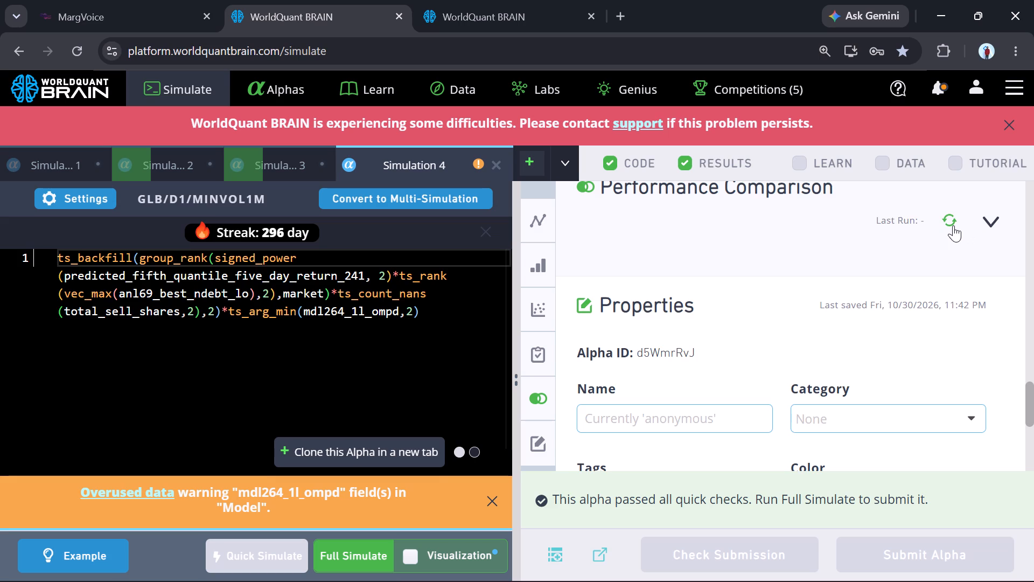
scroll(953, 225, "up", 3)
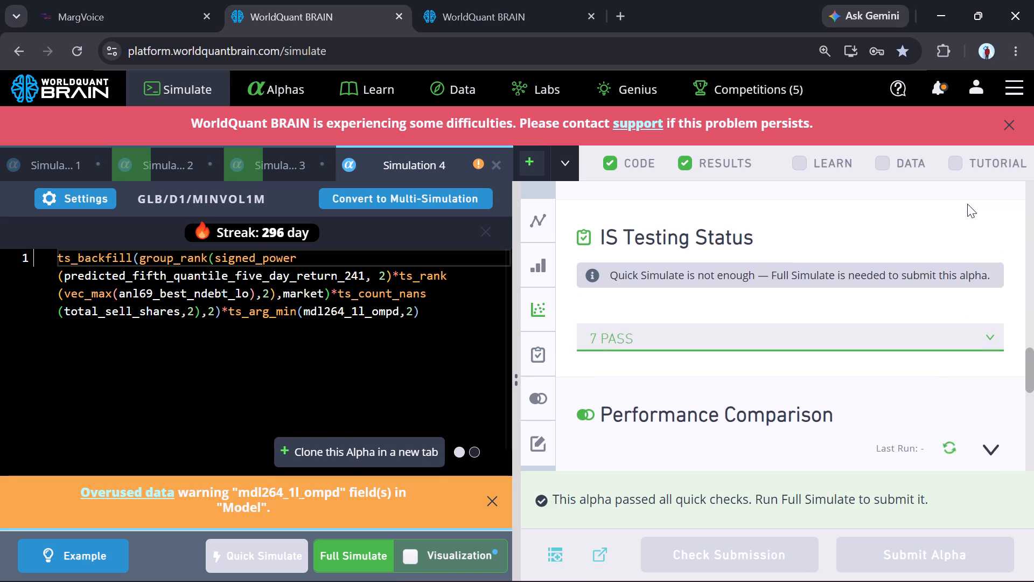
scroll(967, 204, "up", 2)
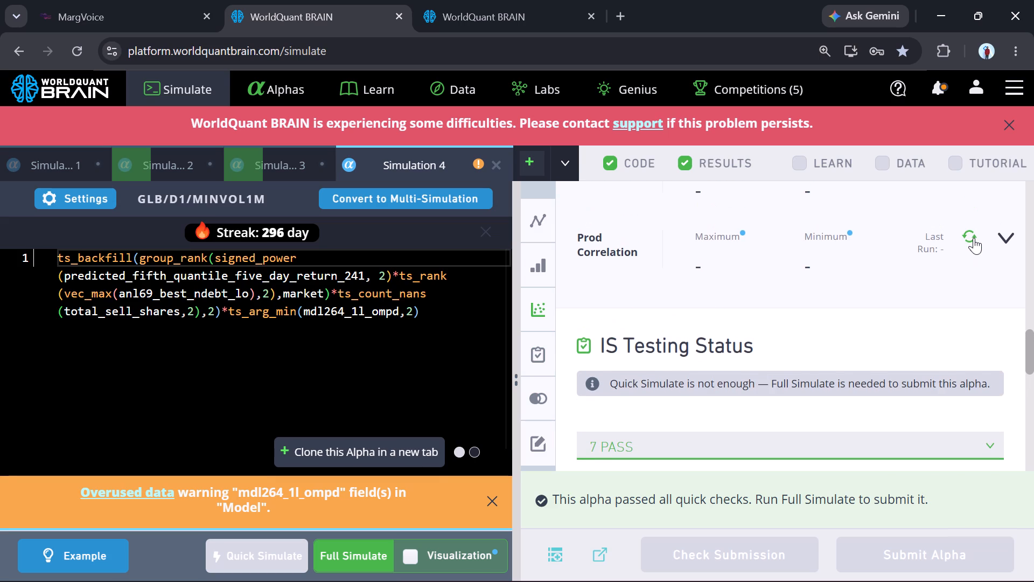
left_click(974, 238)
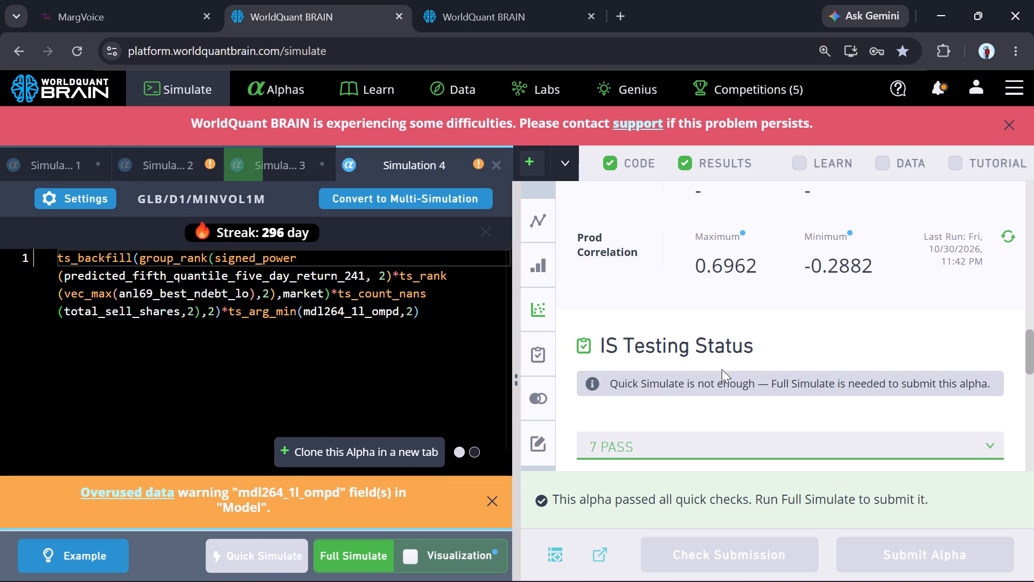
Run a full simulation of the mdl264_1l_ompd alpha in Simulation 4.
left_click(370, 554)
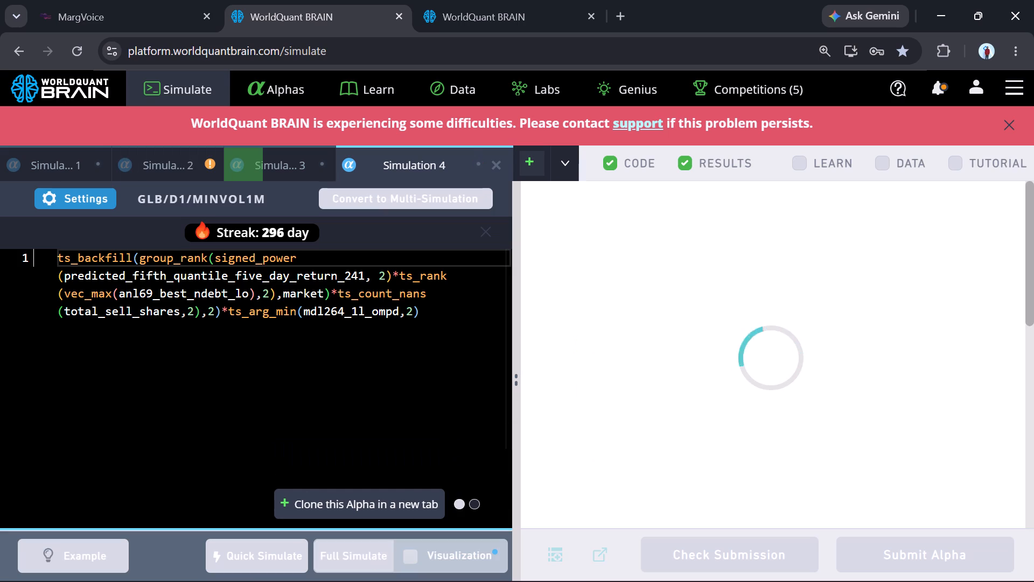
Show the test period for Simulation 2, which uses mdl264_1l_opd, and close that simulation.
left_click(155, 163)
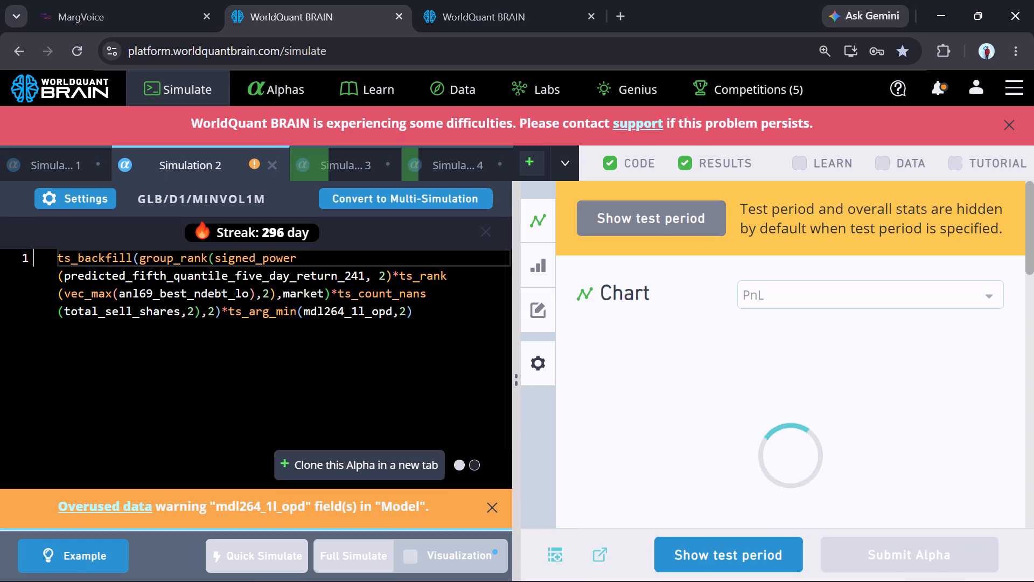
left_click(744, 545)
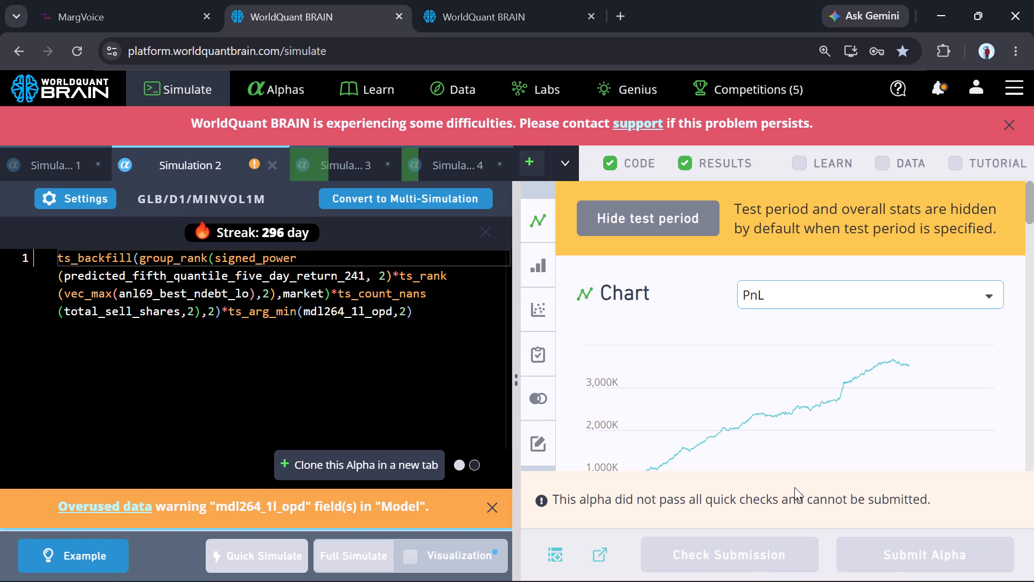
scroll(794, 487, "down", 2)
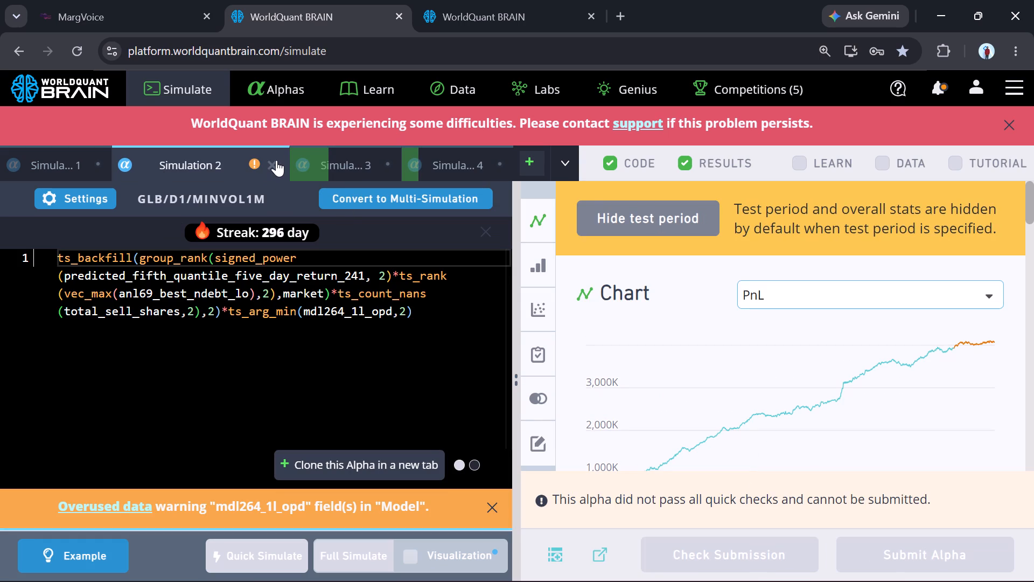
left_click(275, 164)
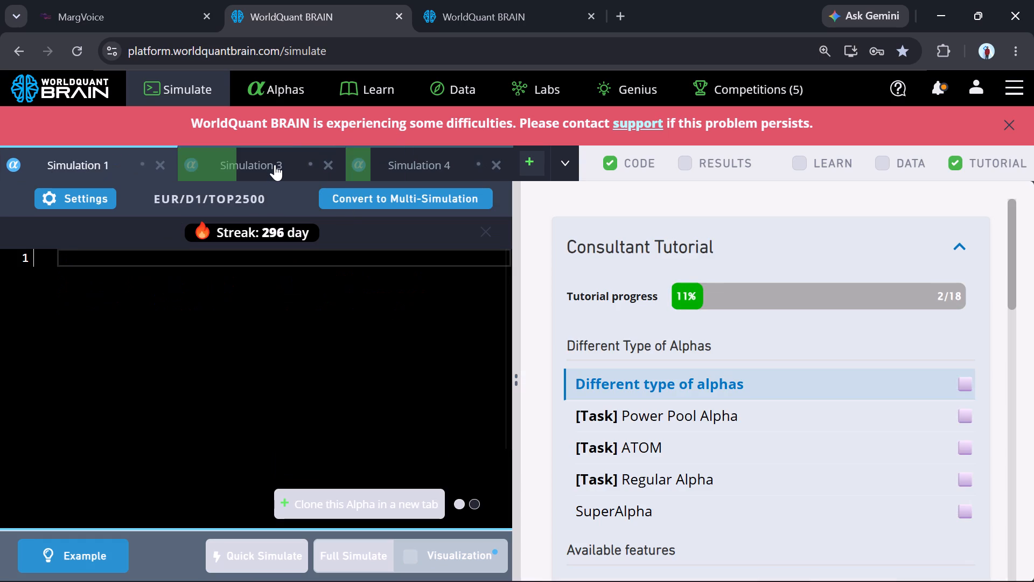
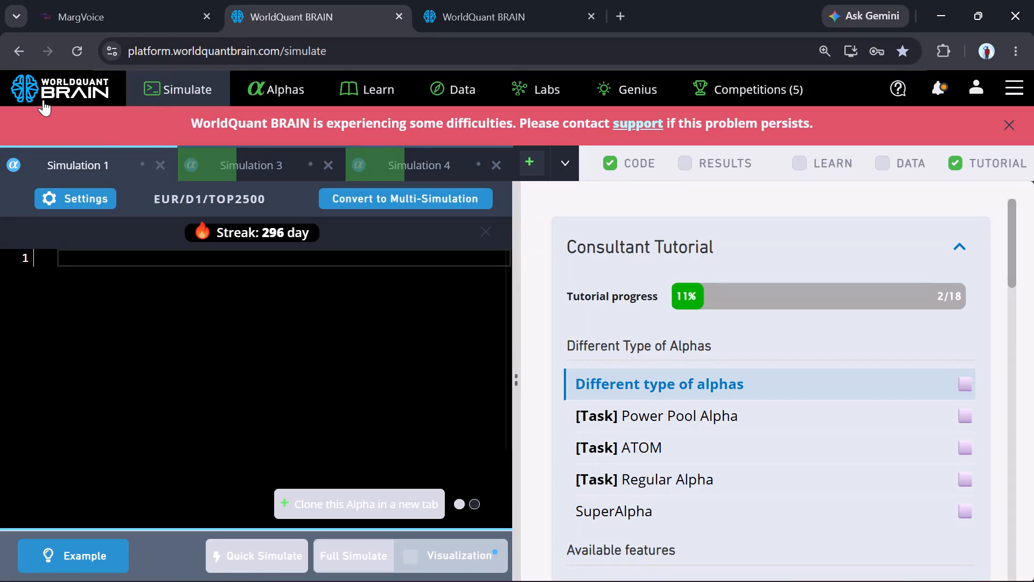
Close the empty Simulation 1, keeping Simulation 3 and Simulation 4 open.
left_click(158, 163)
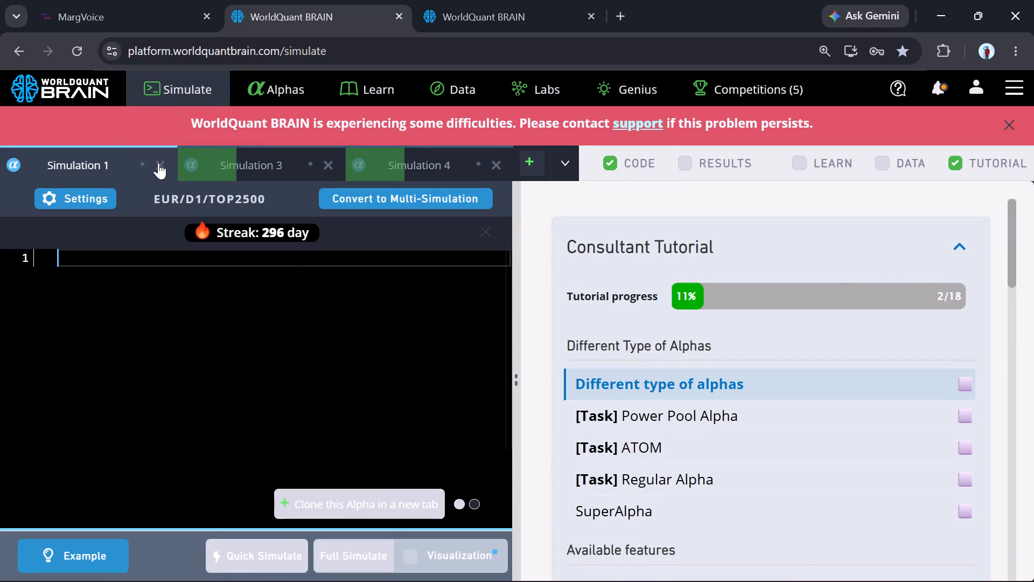
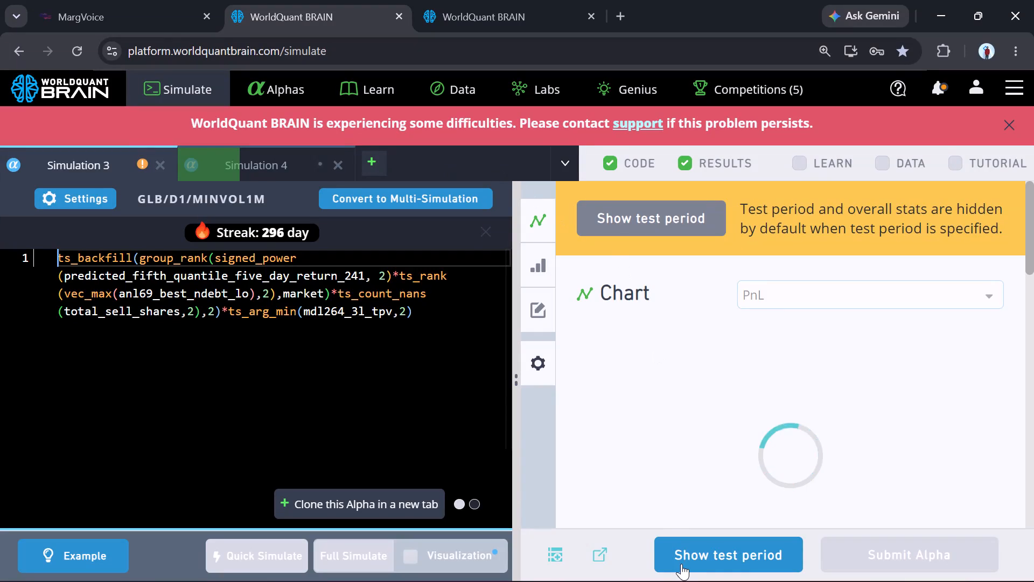
Show the test period for Simulation 3 and expand the failed checks under IS Testing Status.
left_click(711, 549)
scroll(790, 456, "down", 2)
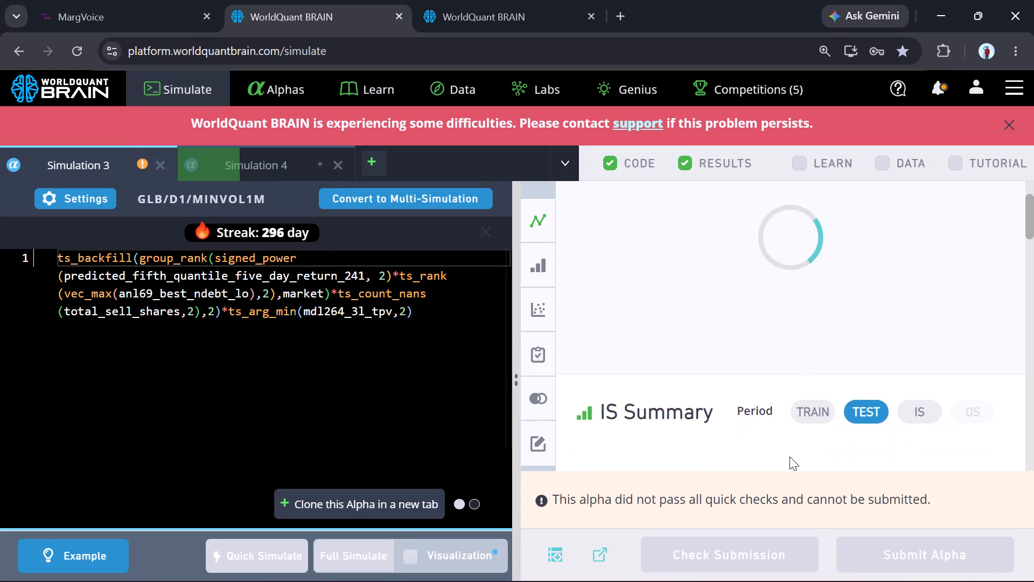
scroll(718, 418, "down", 4)
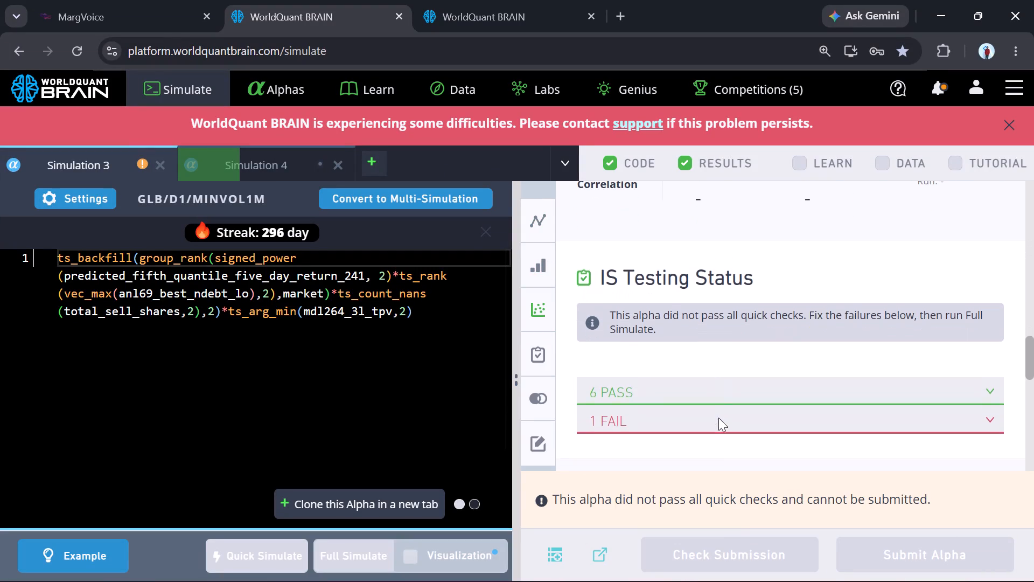
left_click(663, 367)
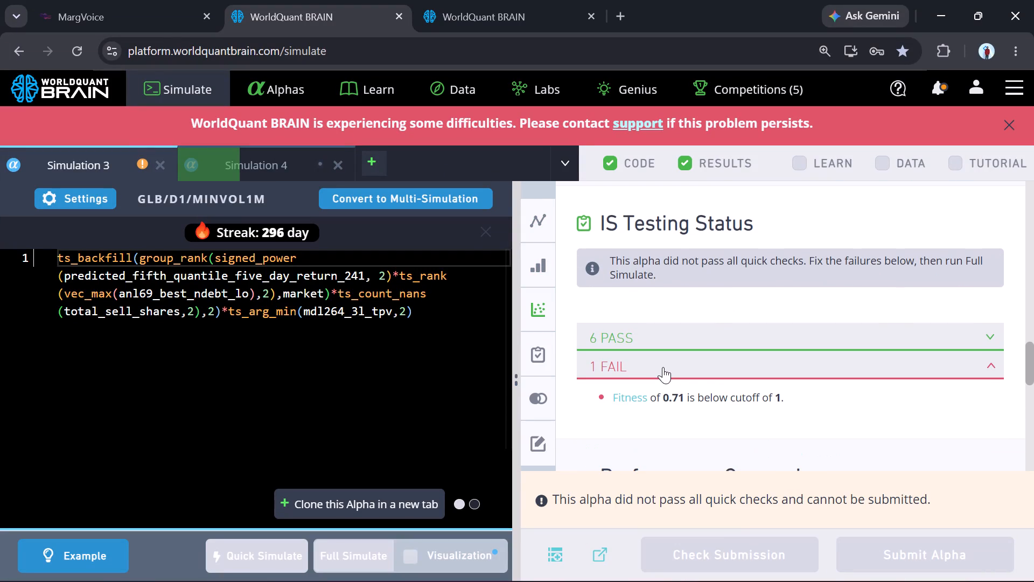
Close Simulation 3, the mdl264_3l_tpv variant, keeping Simulation 4 open.
left_click(160, 161)
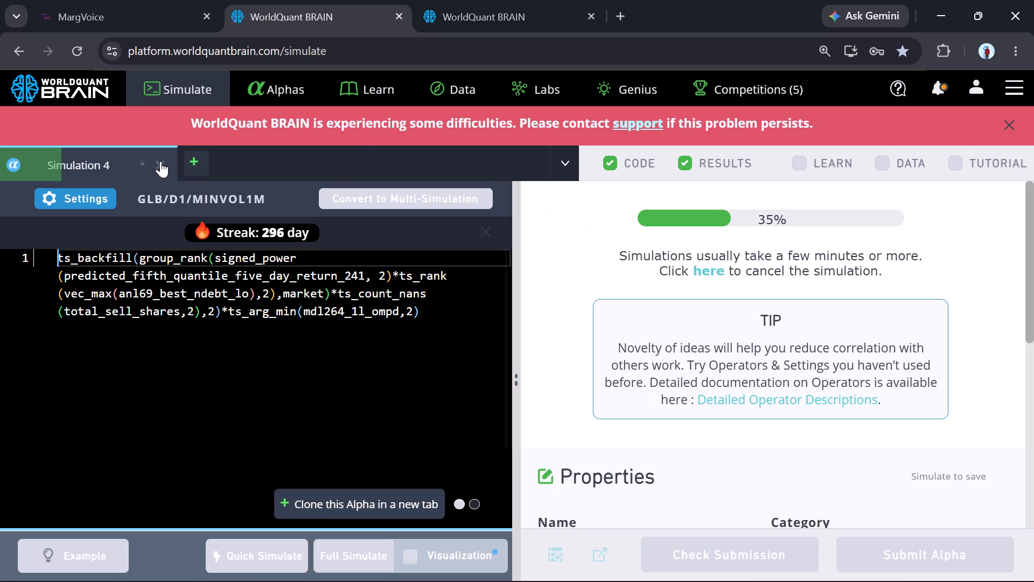
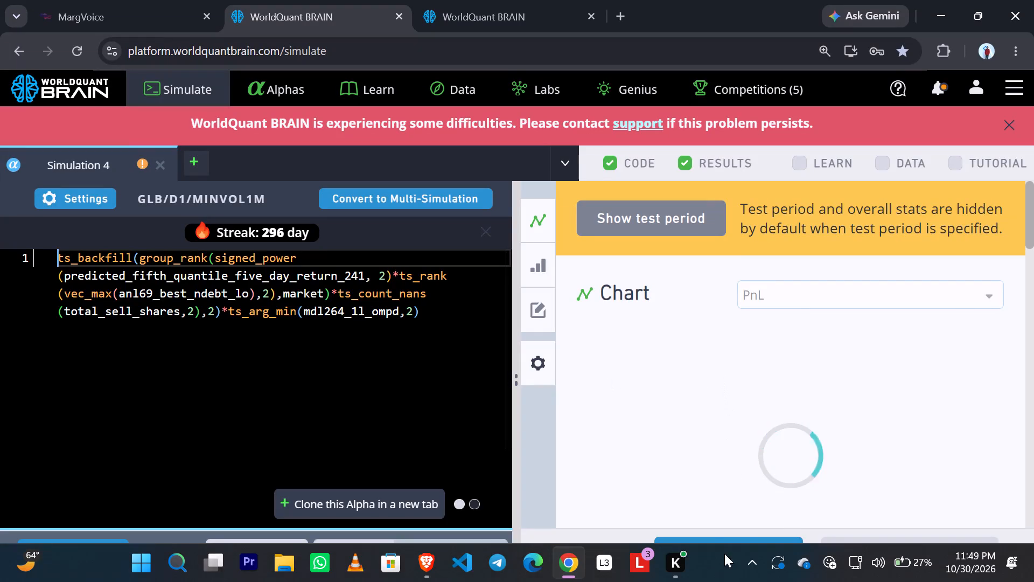
Show the test period for Simulation 4 and expand the warnings under IS Testing Status.
left_click(713, 555)
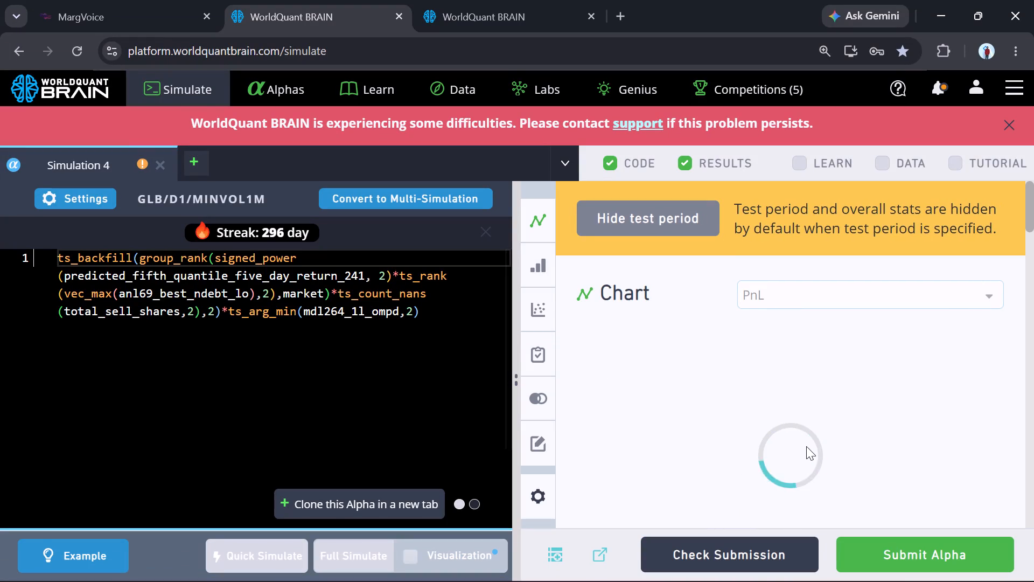
scroll(806, 446, "down", 7)
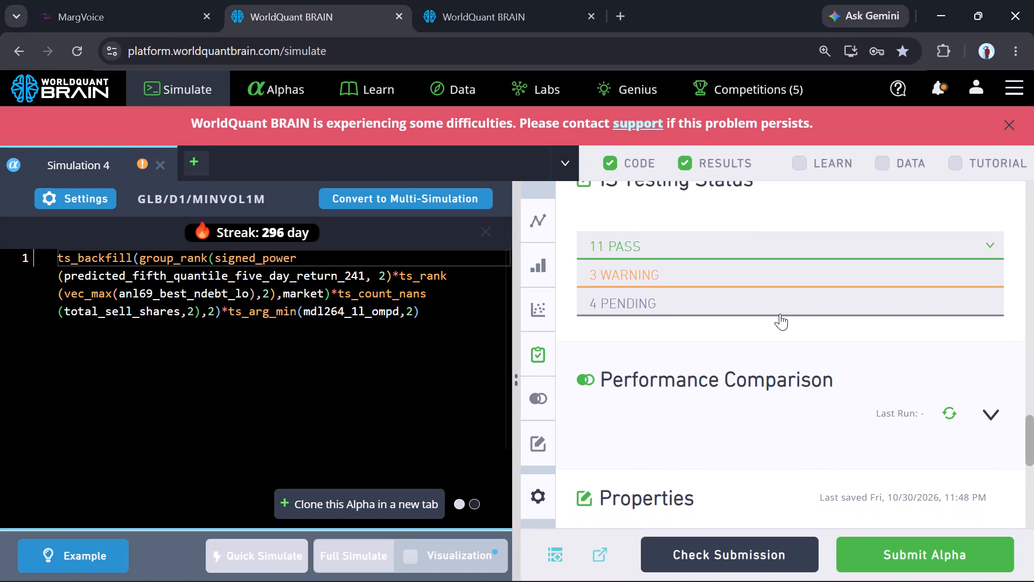
left_click(770, 272)
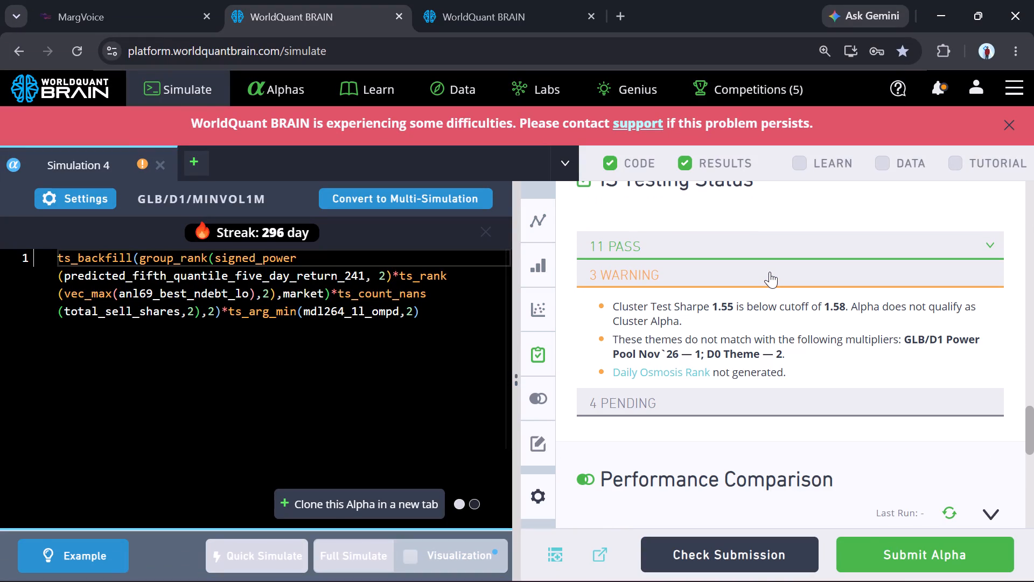
Run the Prod Correlation check for Simulation 4.
scroll(770, 272, "up", 2)
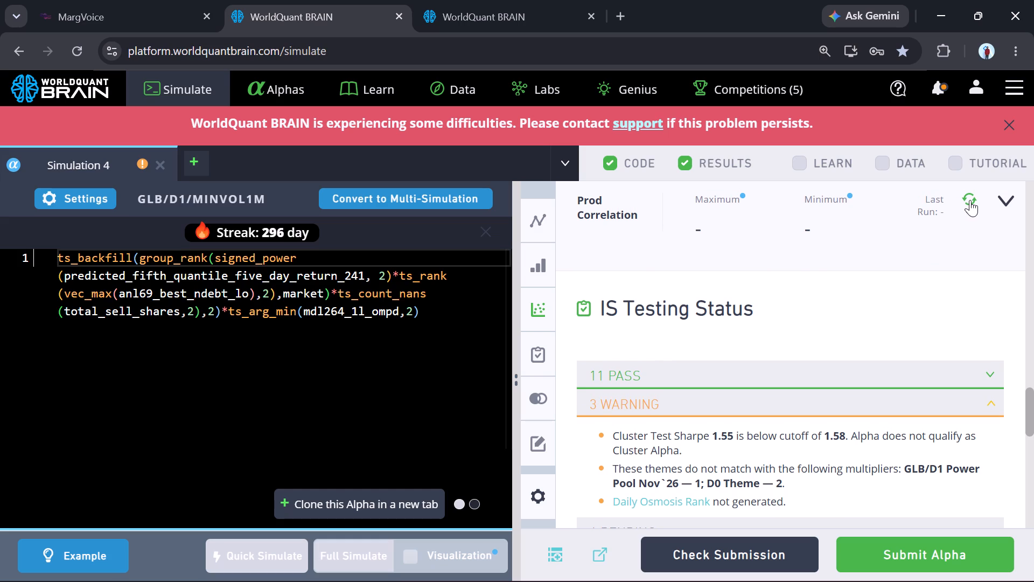
left_click(970, 200)
Review Simulation 4's settings, including decay, neutralization and test period, without changing them.
left_click(88, 210)
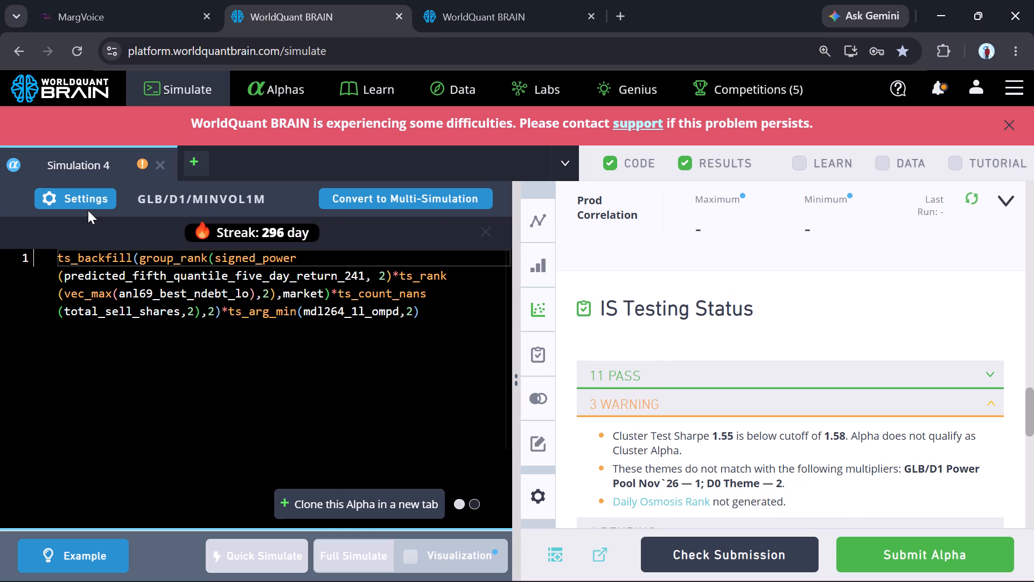
left_click(79, 203)
scroll(238, 326, "down", 1)
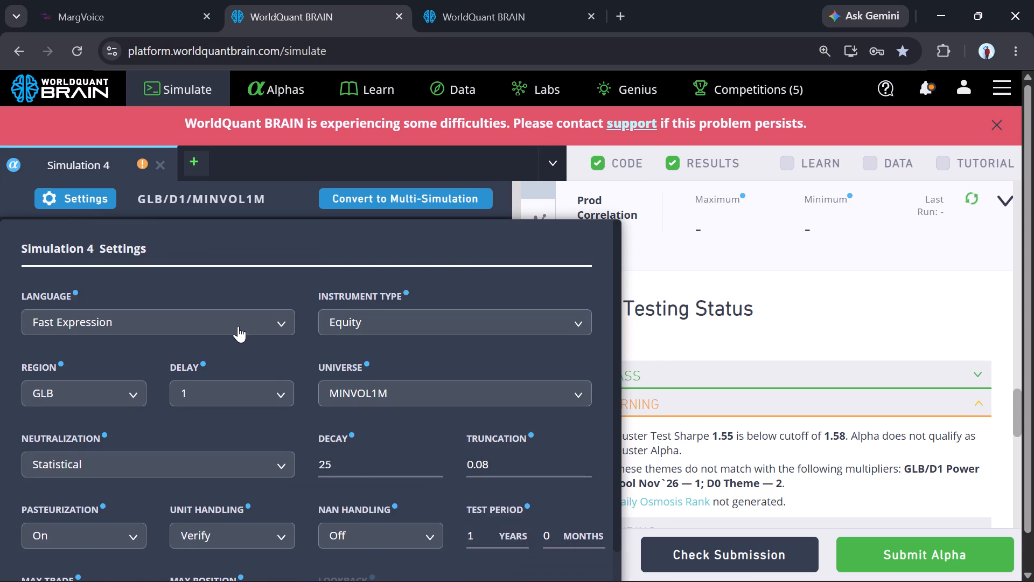
scroll(238, 326, "down", 1)
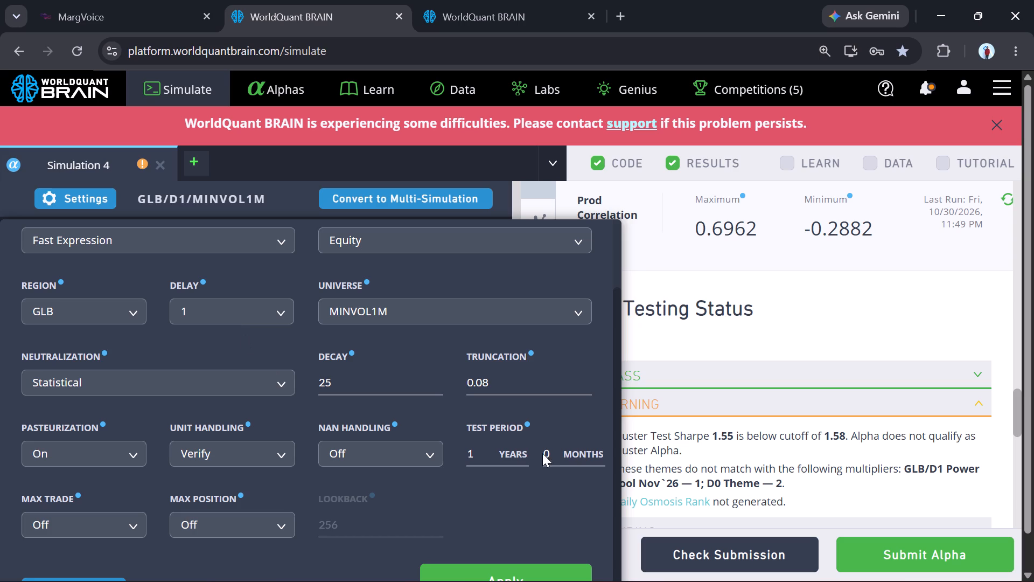
scroll(488, 503, "down", 2)
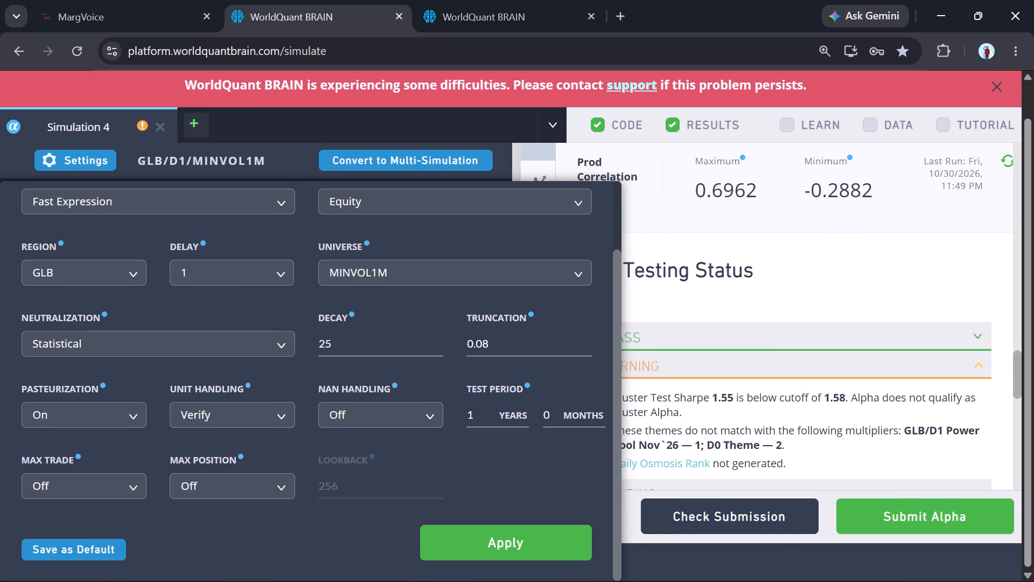
left_click(689, 438)
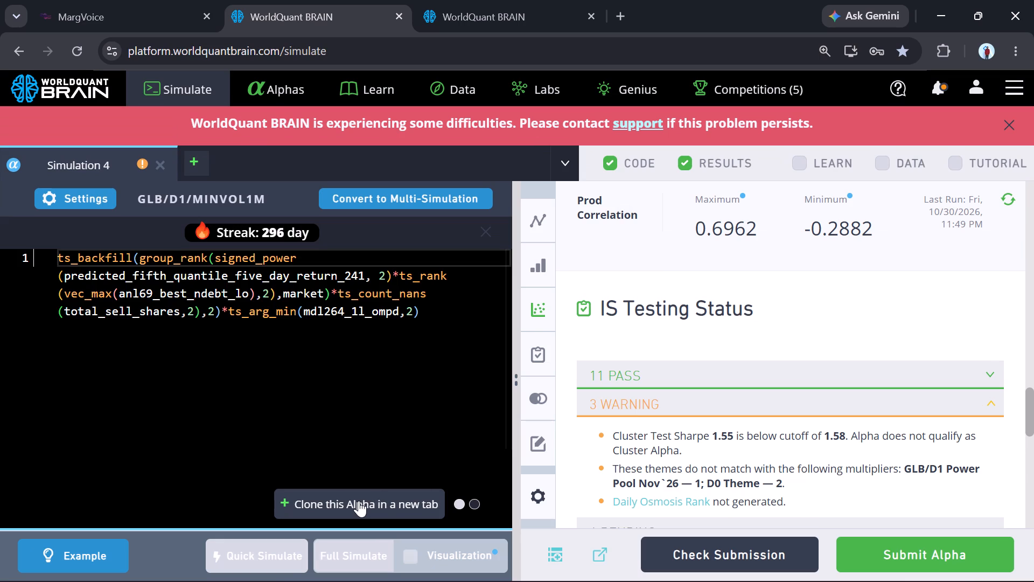
Run a full simulation of a clone of Simulation 4 with decay set to 30.
left_click(359, 501)
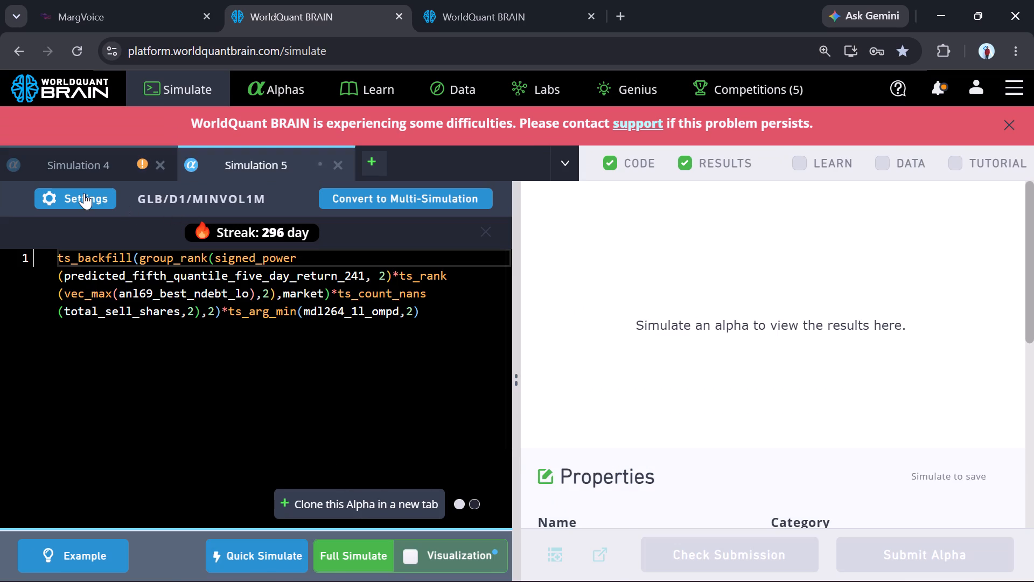
left_click(84, 193)
left_click(368, 466)
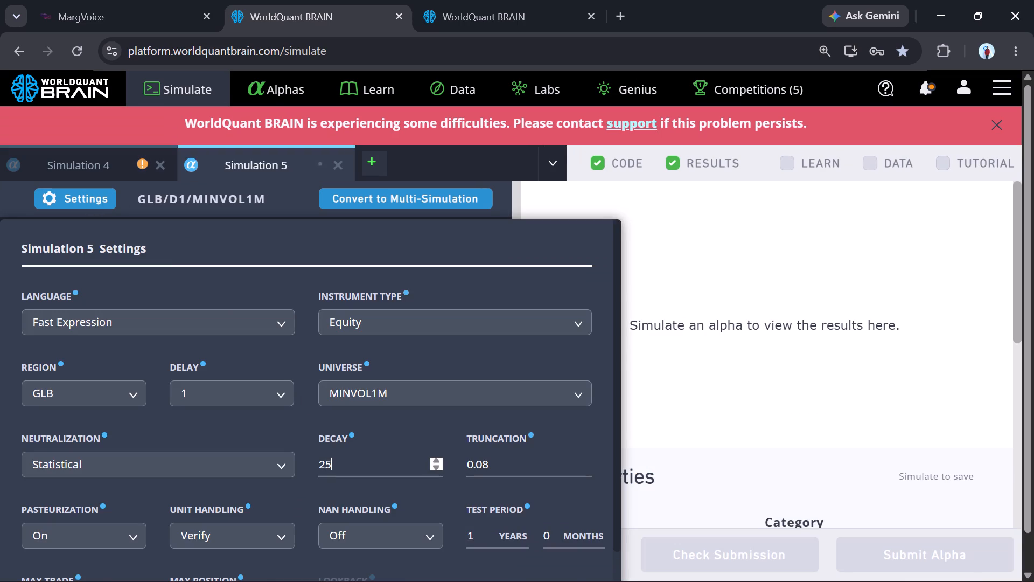
key("BackSpace")
key("BackSpace")
type("30")
scroll(506, 521, "down", 3)
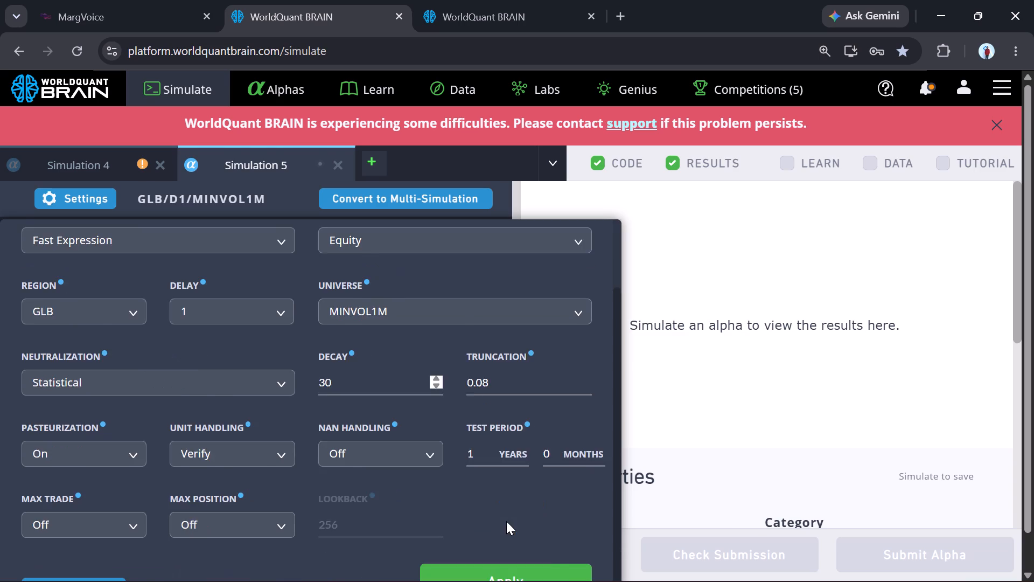
scroll(506, 521, "down", 2)
left_click(509, 538)
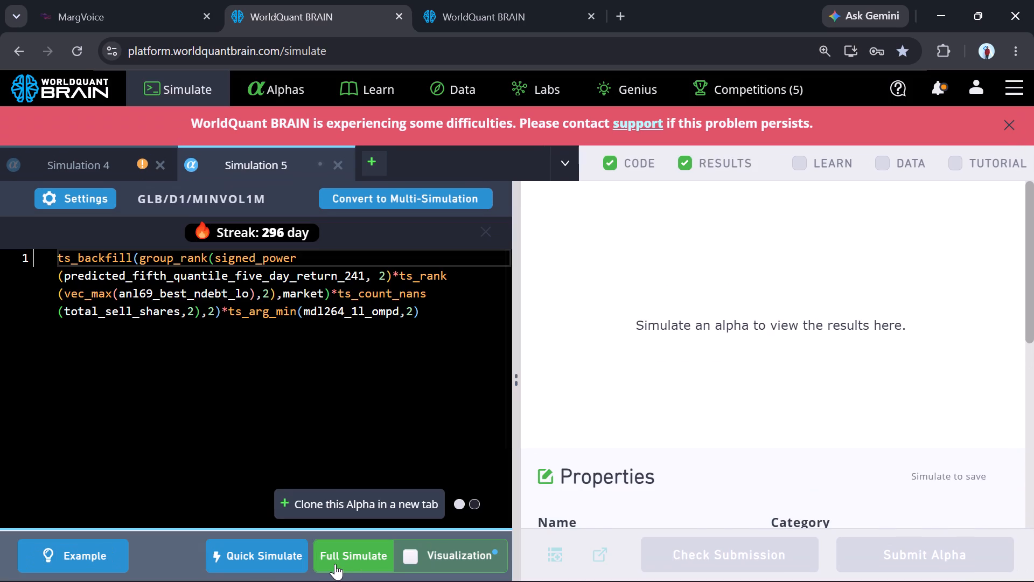
left_click(349, 555)
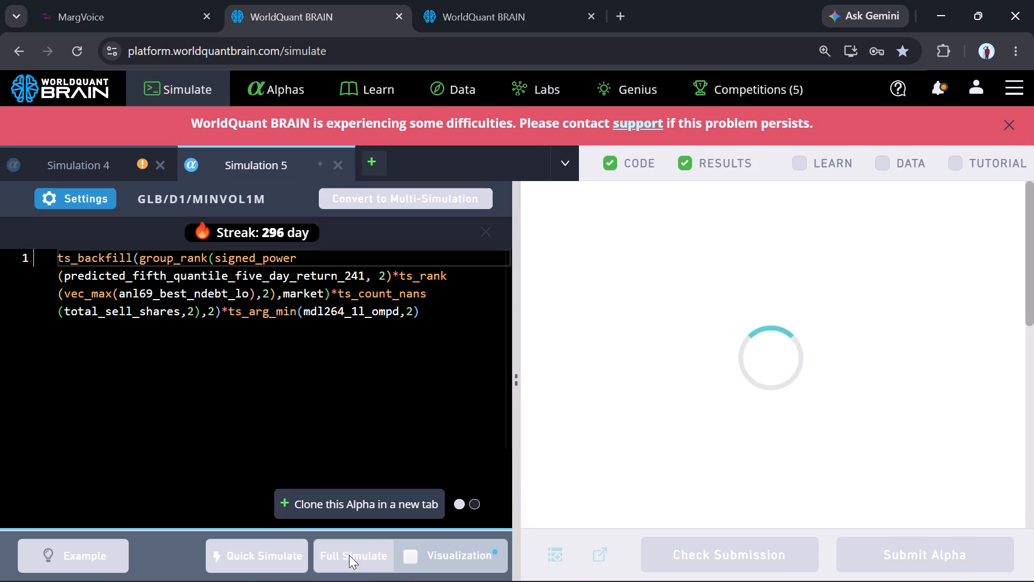
Run a full simulation of another clone of Simulation 4 with decay set to 20.
left_click(84, 166)
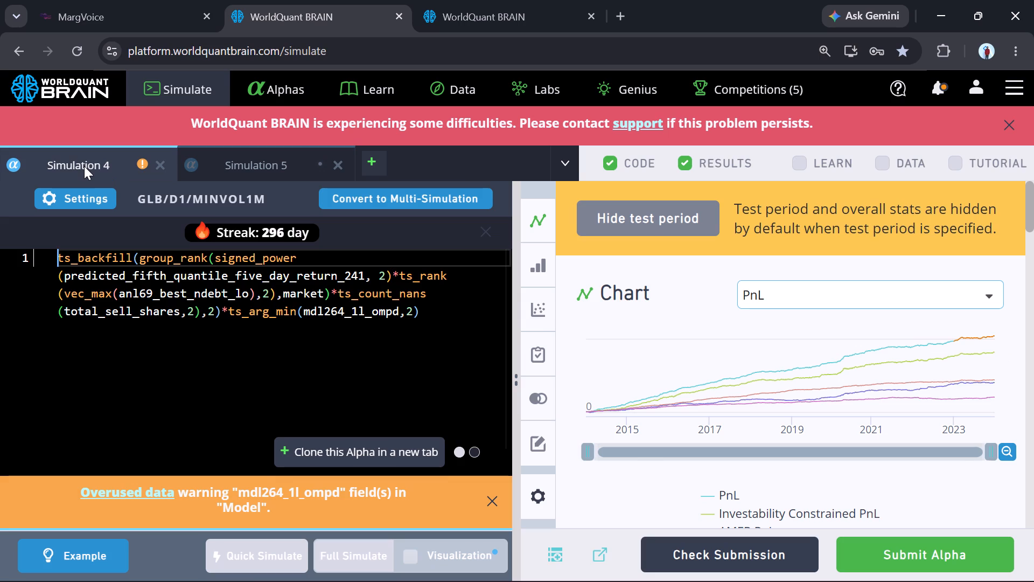
left_click(348, 452)
left_click(90, 203)
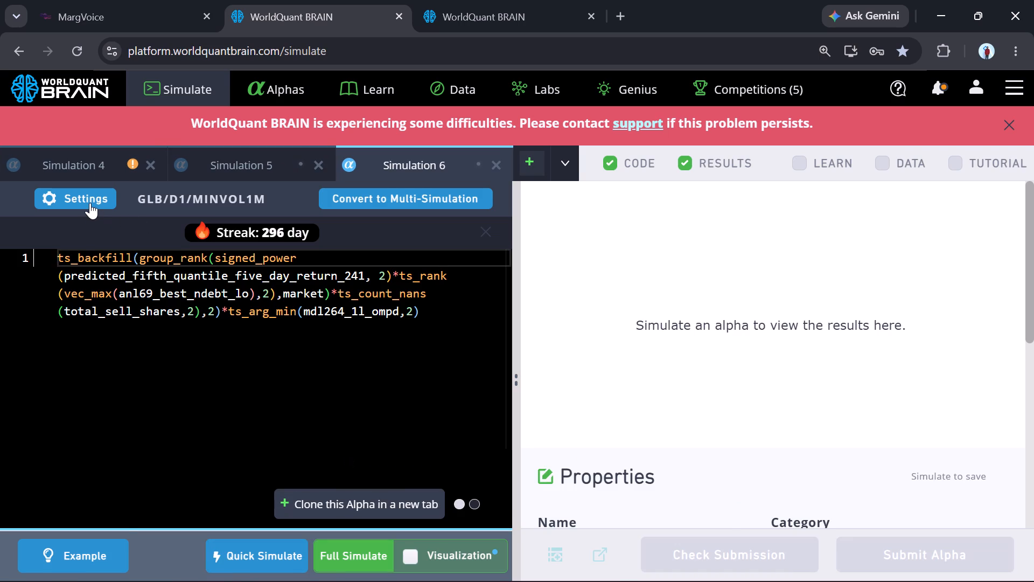
scroll(269, 454, "down", 1)
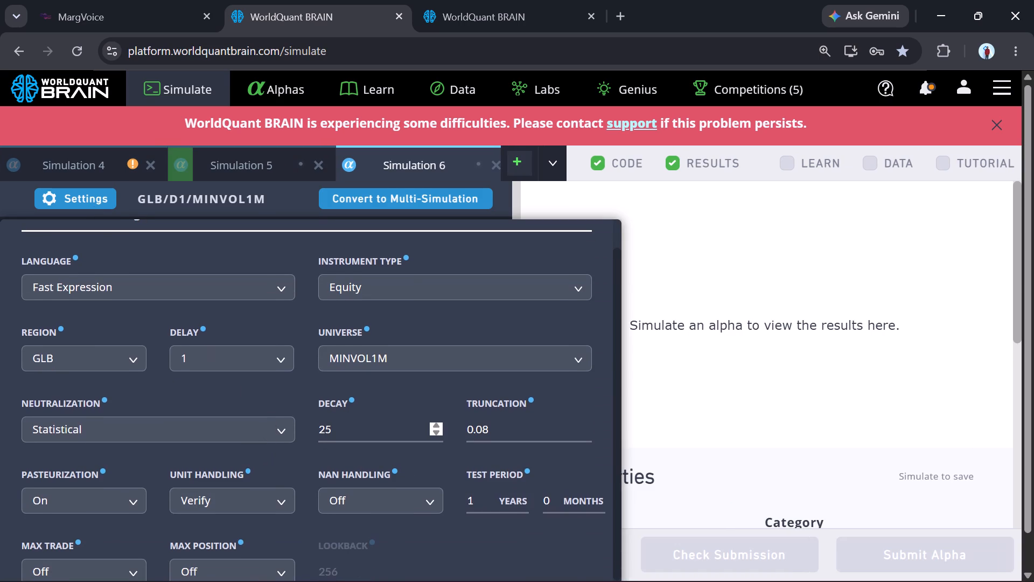
left_click(353, 431)
key("BackSpace")
key("BackSpace")
type("20")
scroll(427, 479, "down", 5)
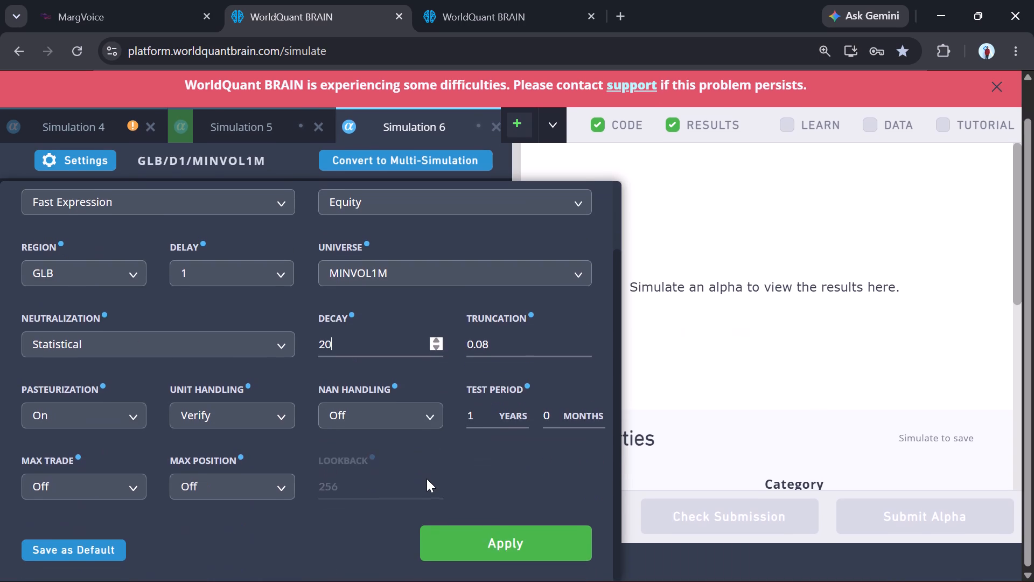
left_click(503, 542)
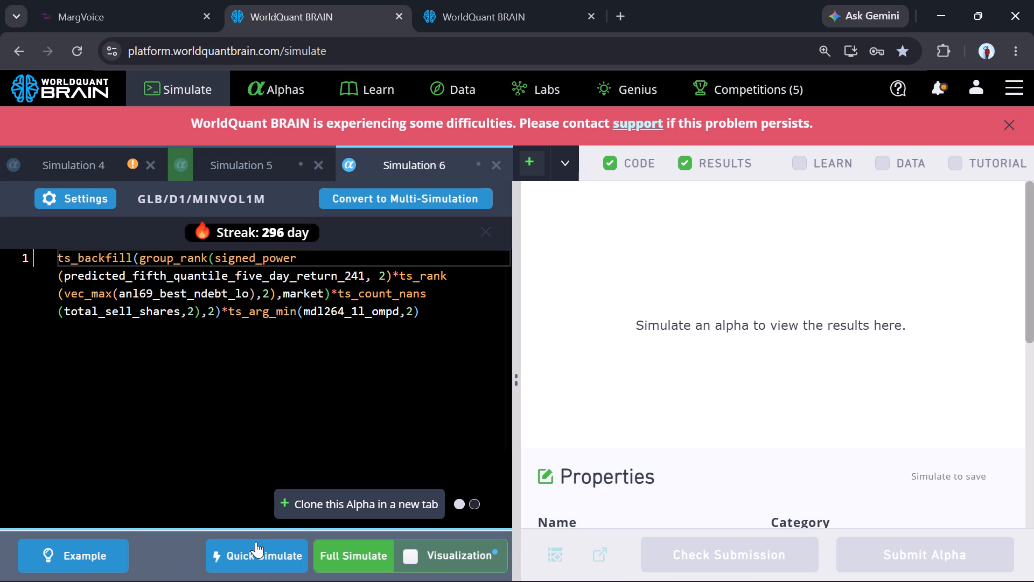
left_click(330, 558)
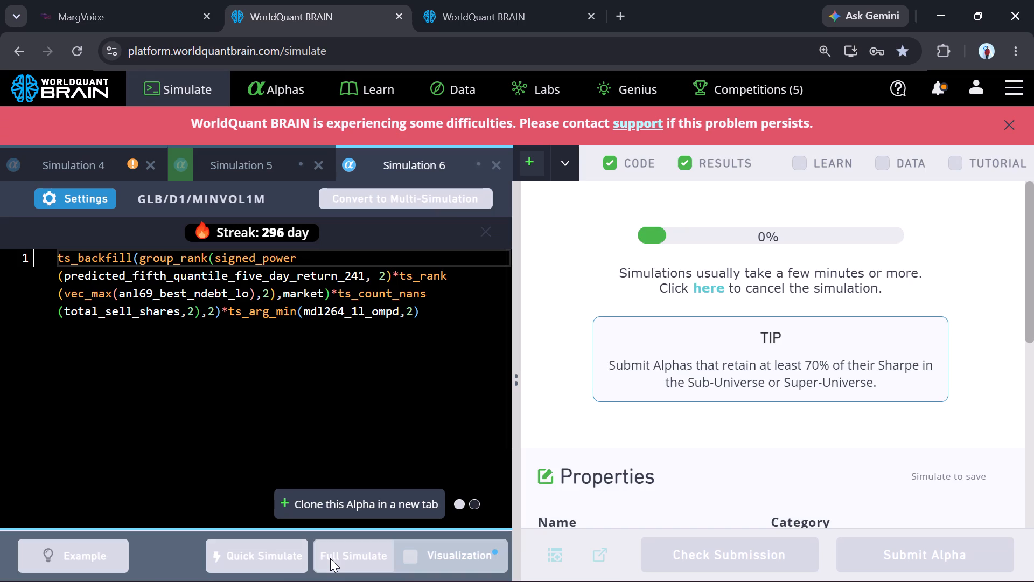
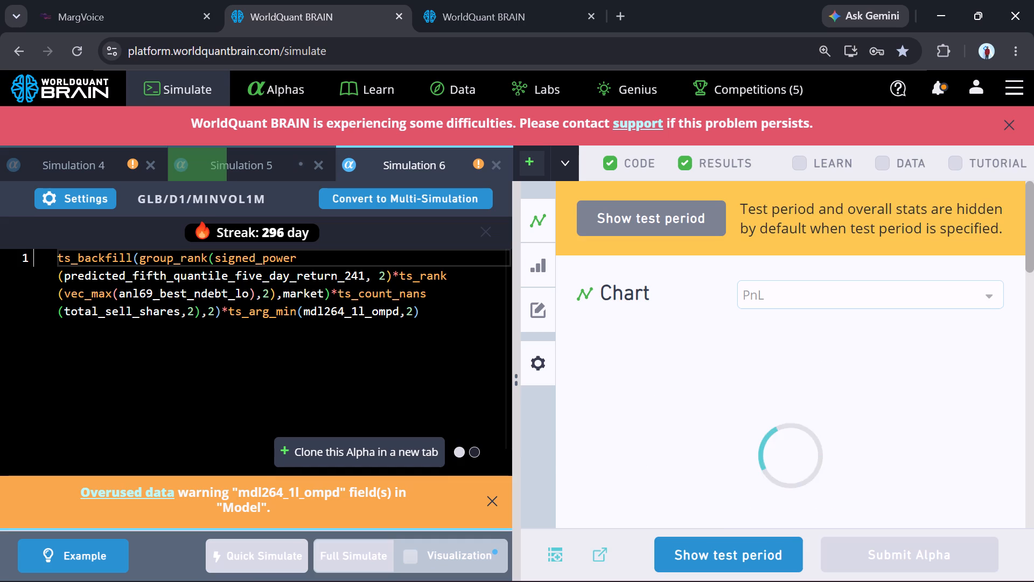
Show Simulation 6's test period and examine the passed tests and warnings under its IS Testing Status.
left_click(758, 562)
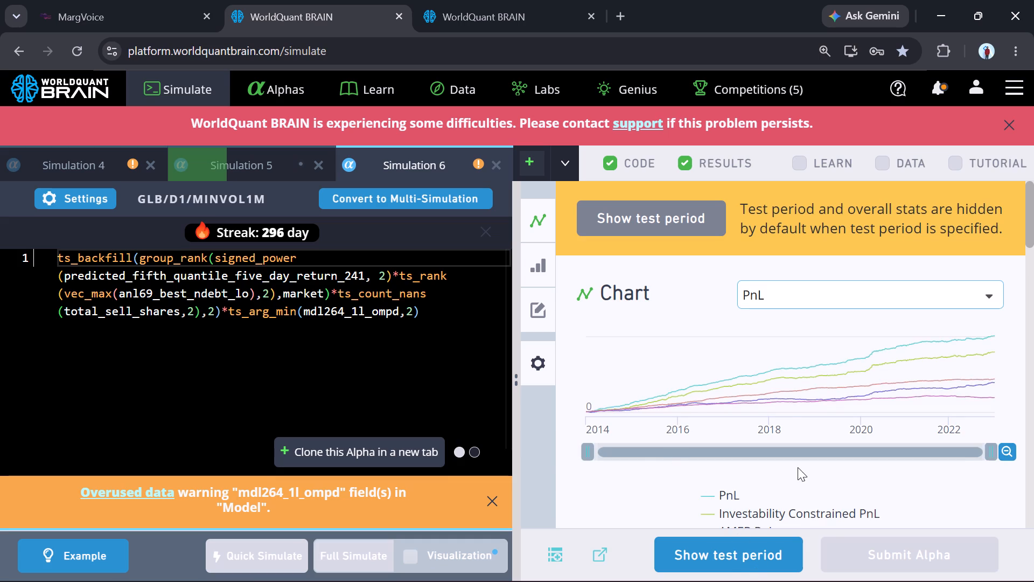
scroll(798, 467, "down", 5)
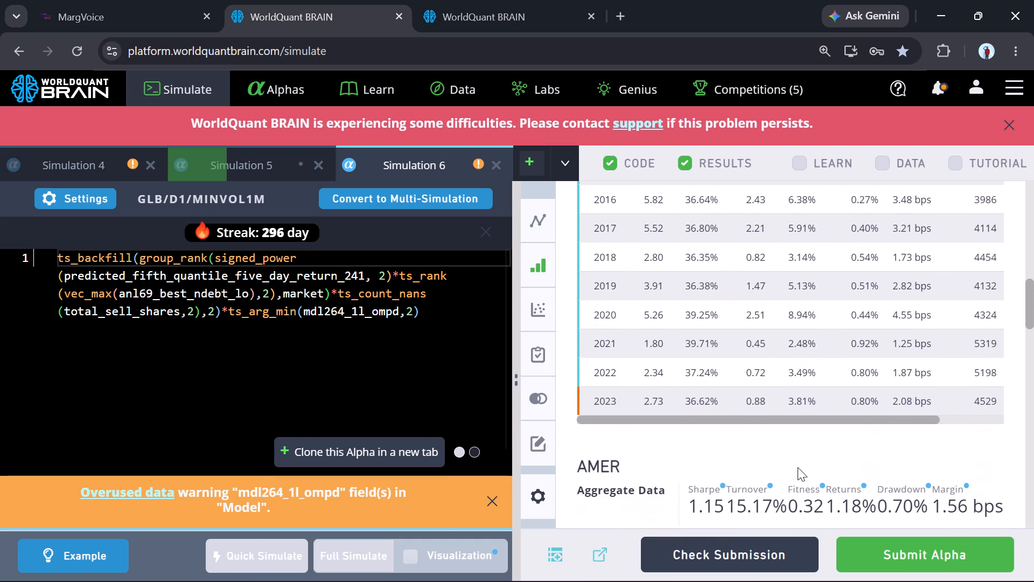
scroll(748, 504, "down", 5)
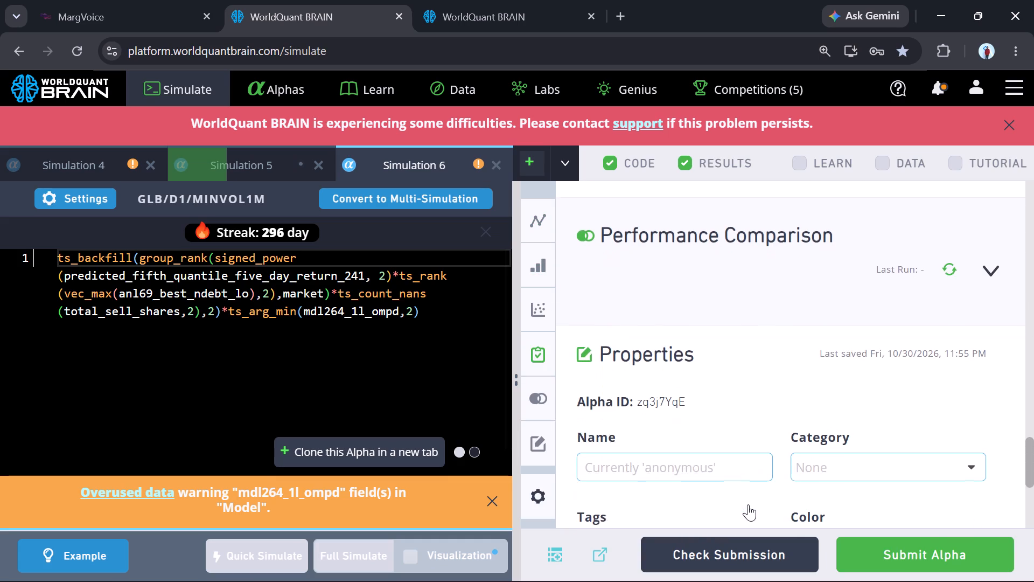
scroll(743, 431, "up", 2)
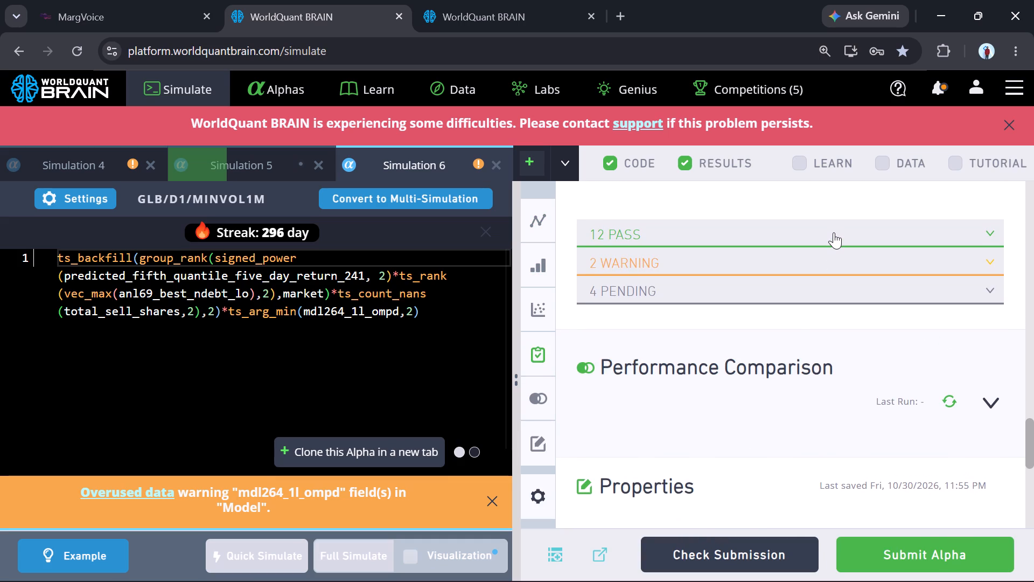
left_click(834, 232)
left_click(834, 232)
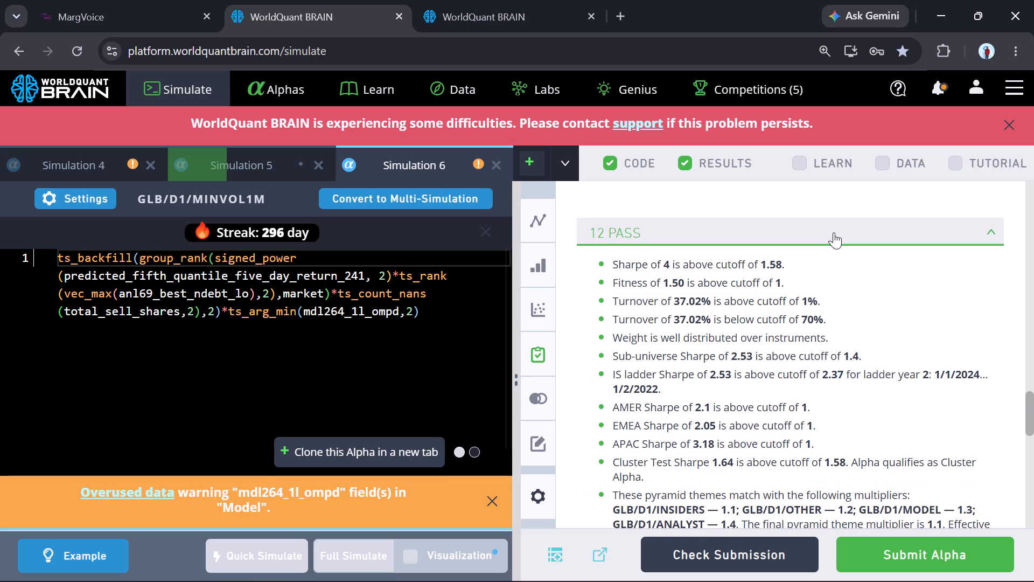
left_click(779, 246)
Run the Prod Correlation check for Simulation 6.
scroll(795, 255, "up", 1)
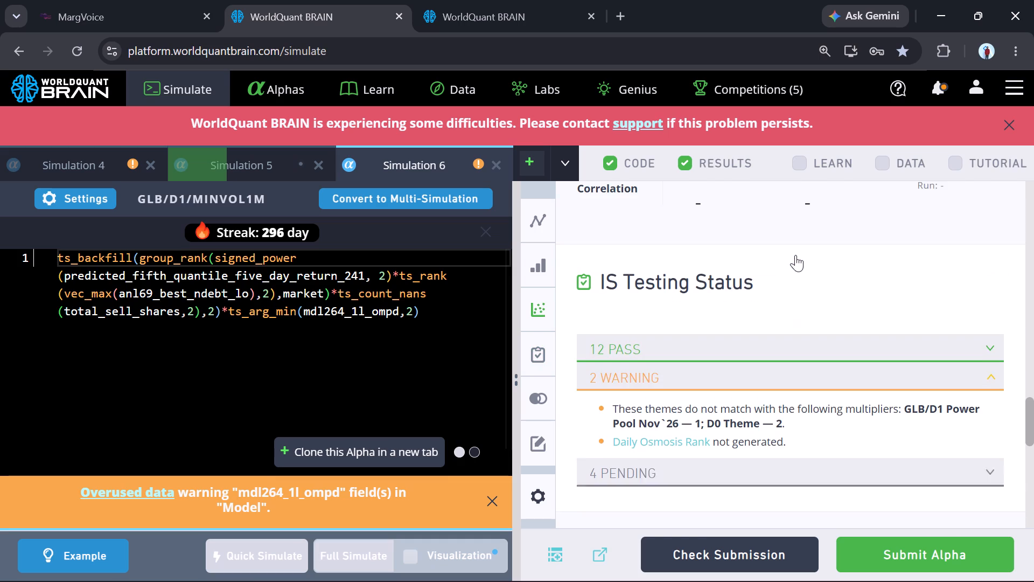
scroll(795, 255, "up", 1)
left_click(971, 189)
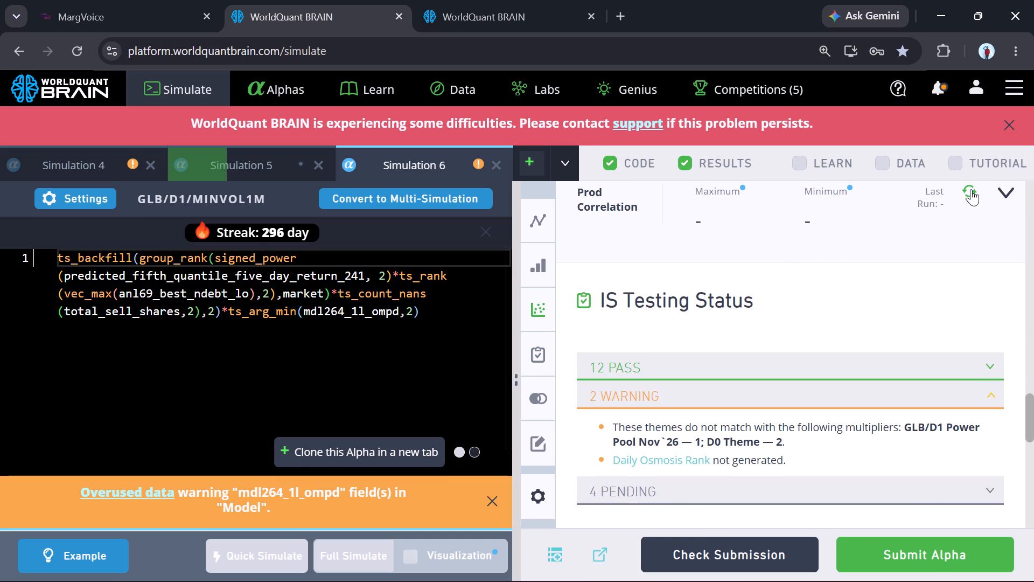
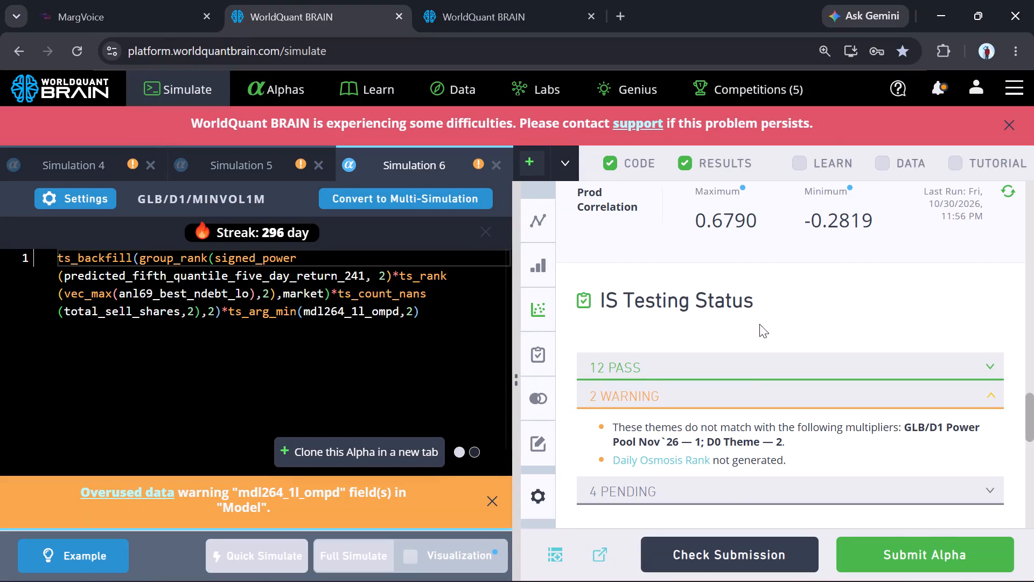
Run the submission check for the Simulation 6 alpha.
left_click(719, 549)
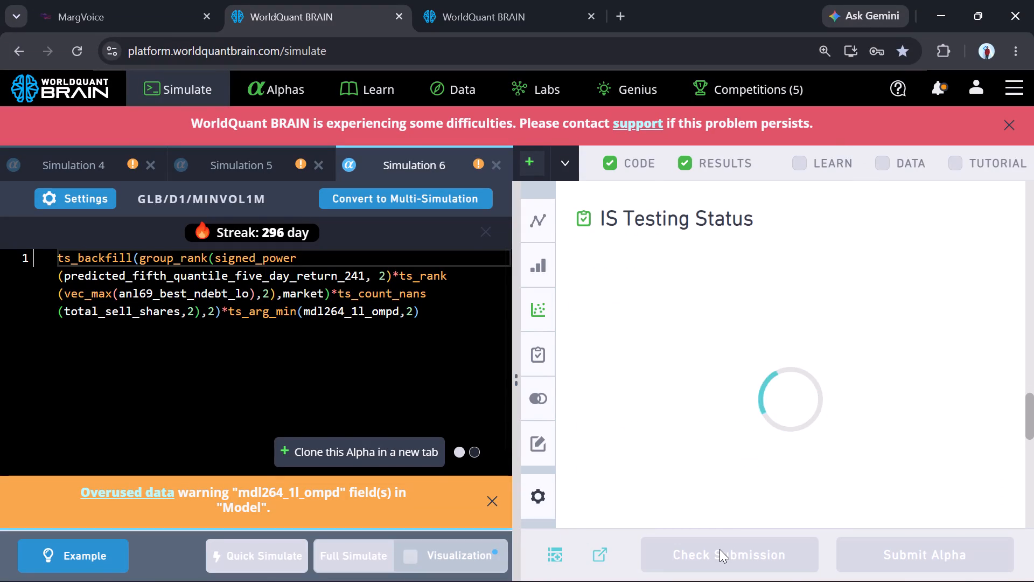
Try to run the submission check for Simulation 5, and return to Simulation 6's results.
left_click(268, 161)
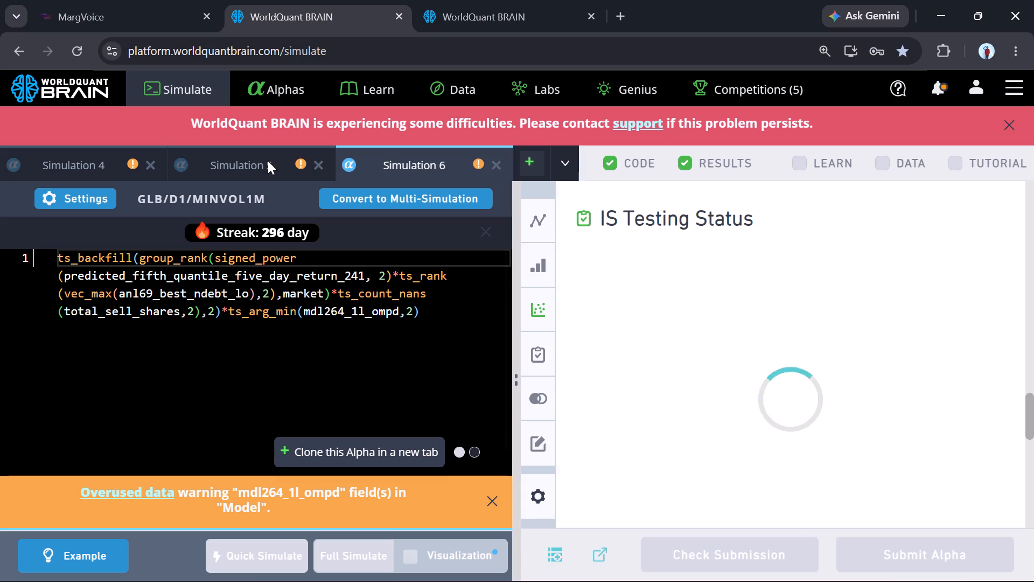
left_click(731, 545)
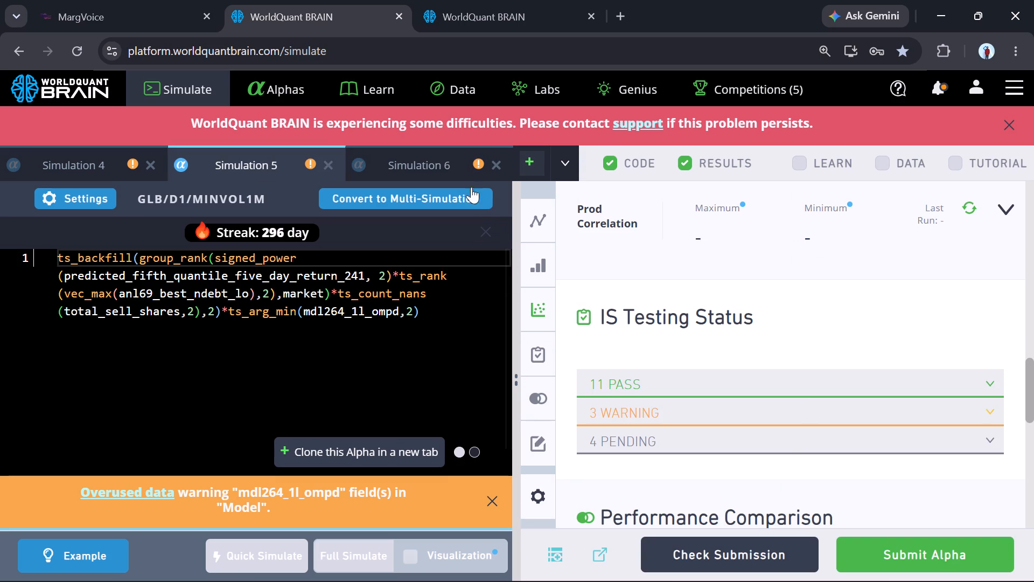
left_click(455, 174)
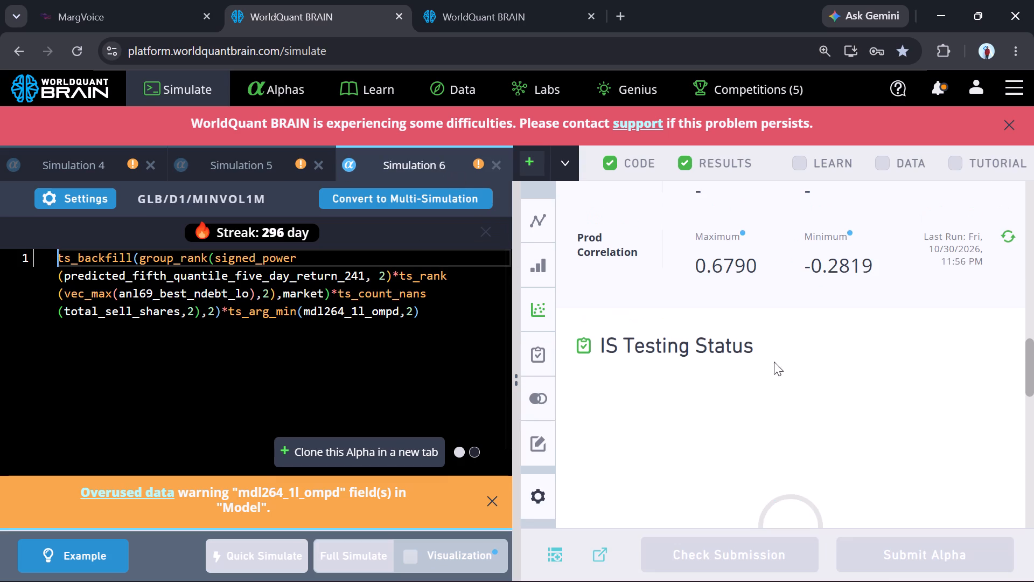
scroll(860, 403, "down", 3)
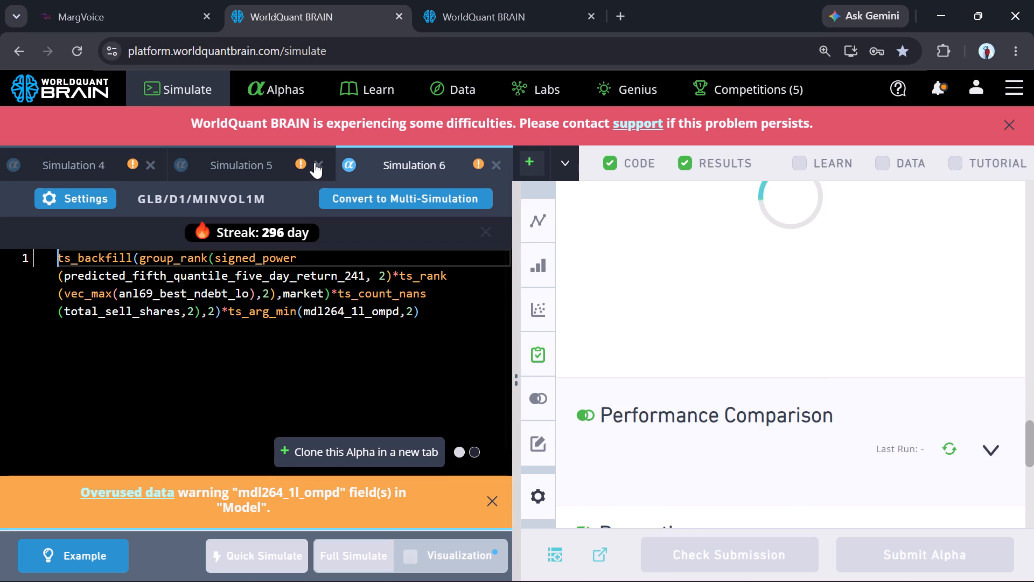
Close Simulation 5.
left_click(315, 163)
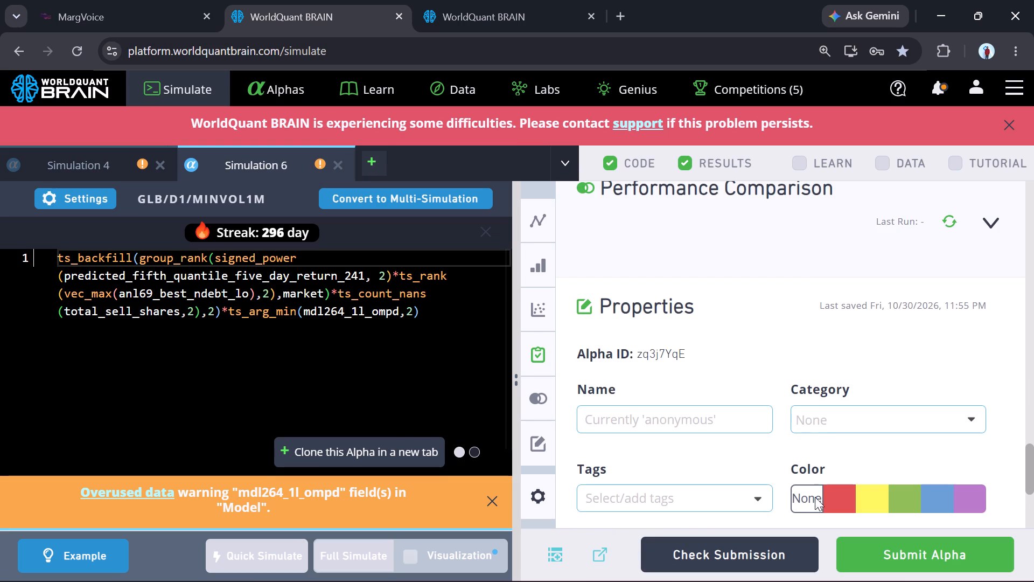
Examine Simulation 6's IS Testing Status and its aggregate data for AMER, APAC and EMEA.
scroll(849, 417, "down", 3)
scroll(849, 417, "up", 4)
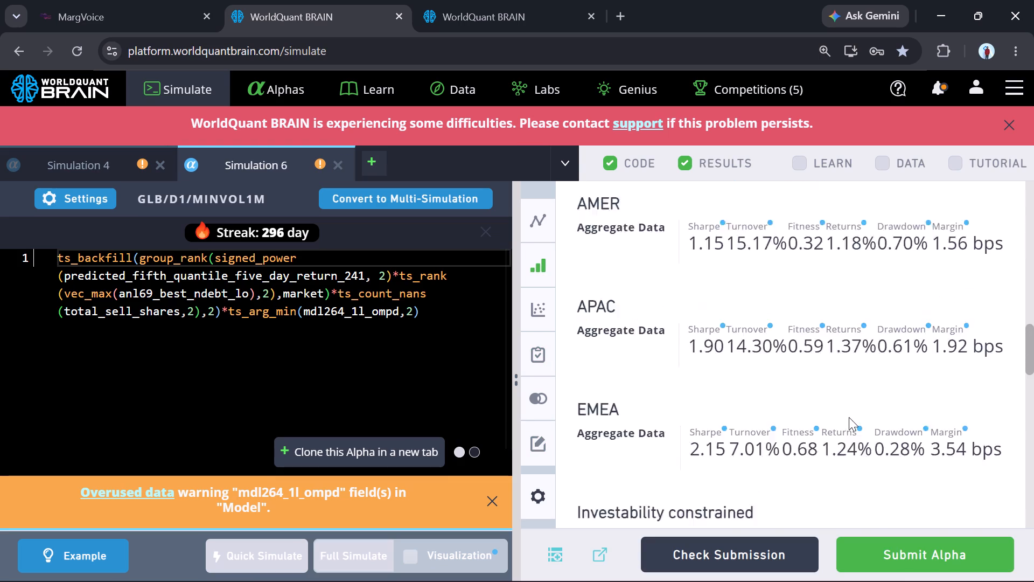
scroll(849, 417, "down", 1)
scroll(849, 417, "up", 5)
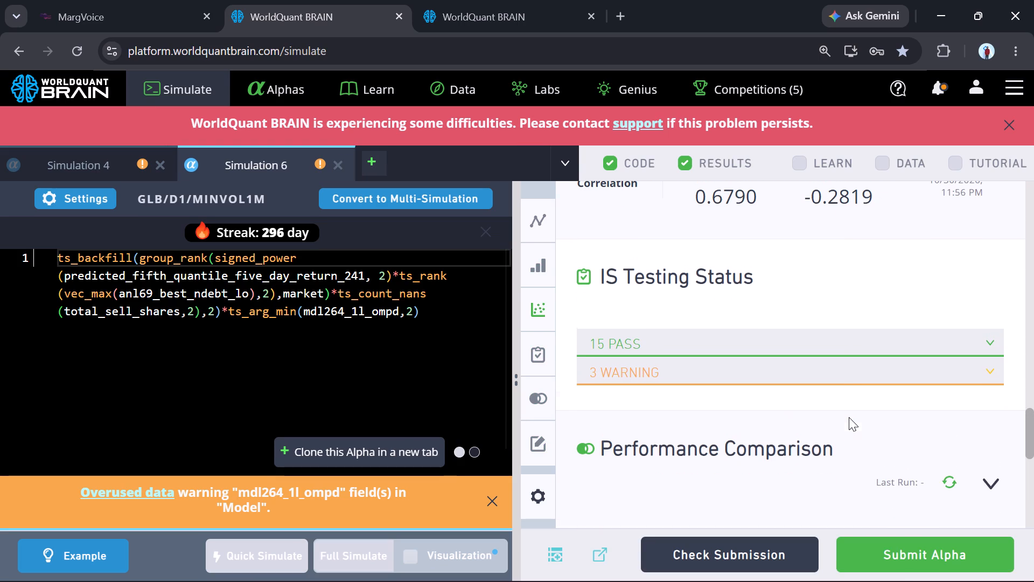
scroll(849, 417, "up", 1)
Submit the Simulation 6 alpha.
left_click(918, 552)
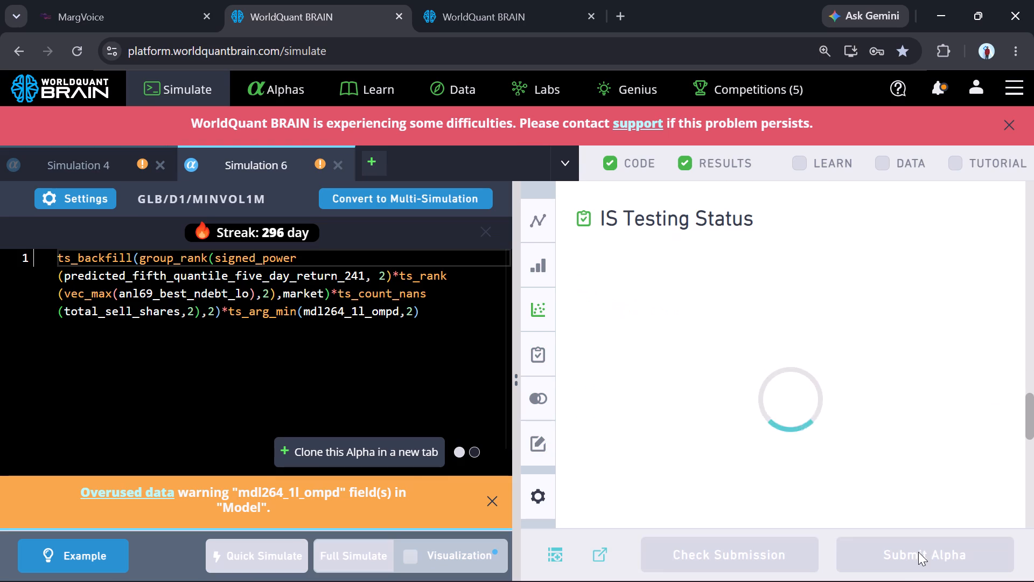
Close Simulation 4, discarding its unsimulated code.
left_click(158, 167)
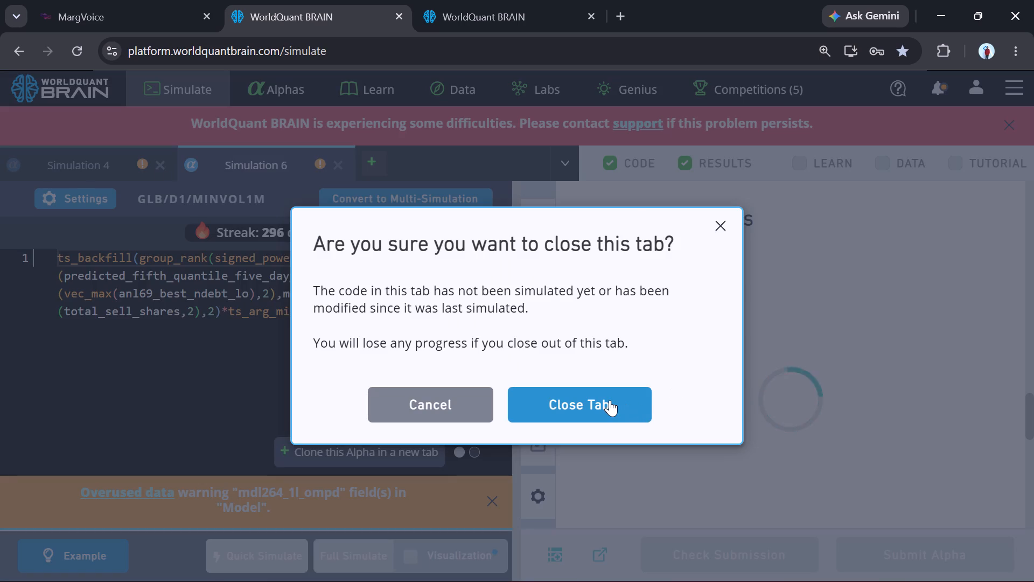
left_click(610, 400)
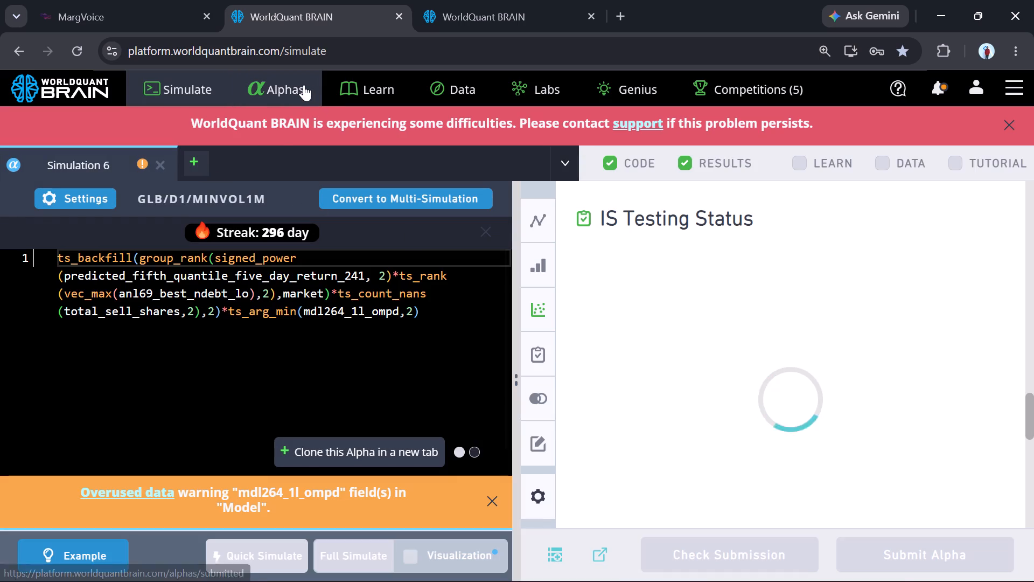
Open the list of submitted alphas.
left_click(304, 85)
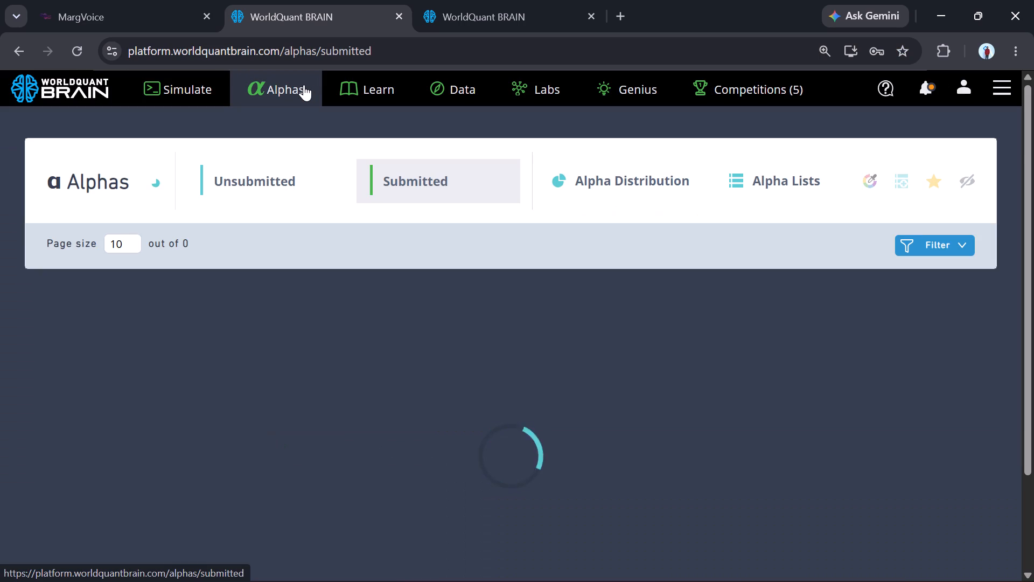
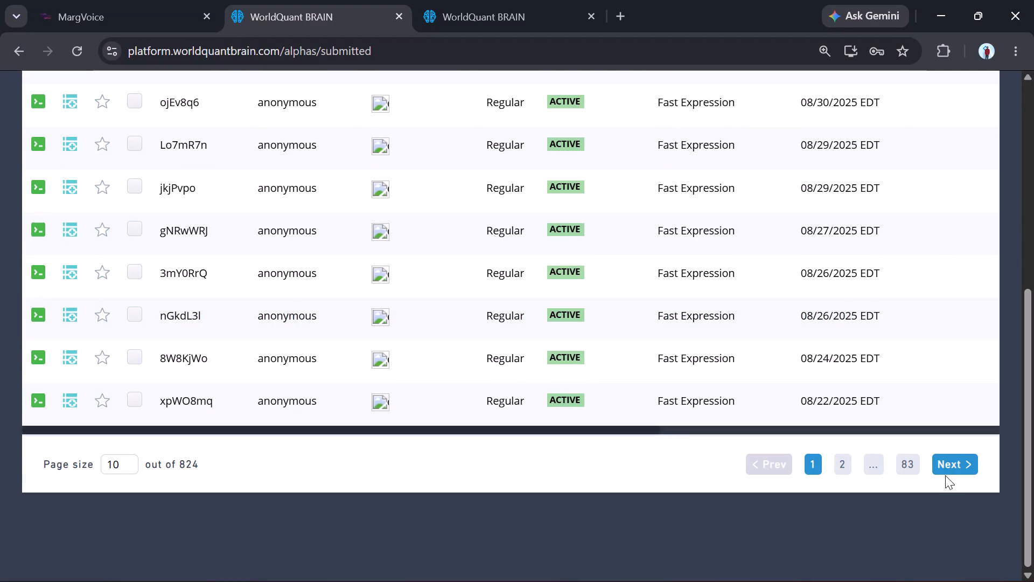
Find the Super alpha YP1X97xw on page 5 of the submitted alphas and clone it into a new super simulation.
triple_click(956, 461)
left_click(956, 461)
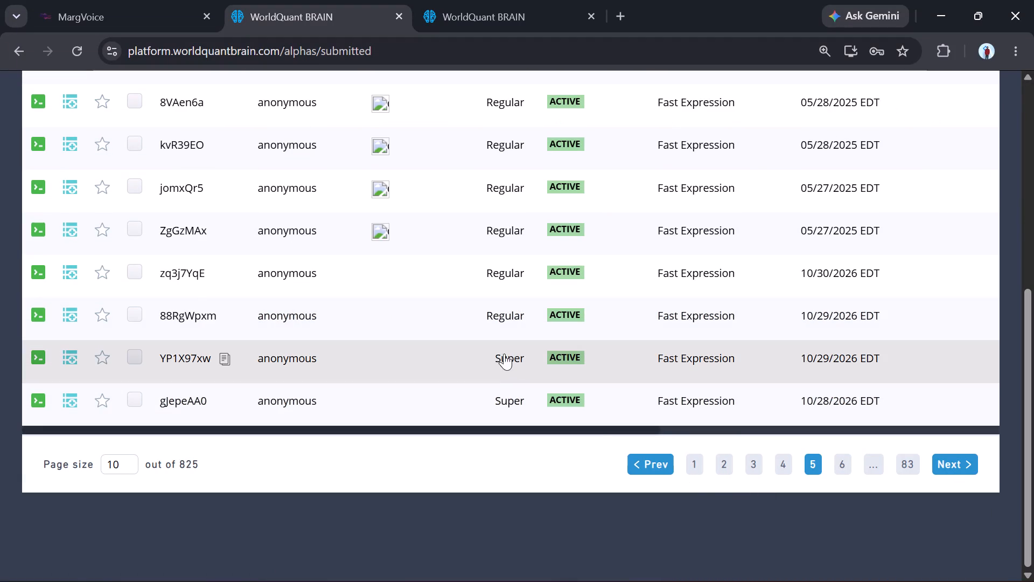
left_click(479, 350)
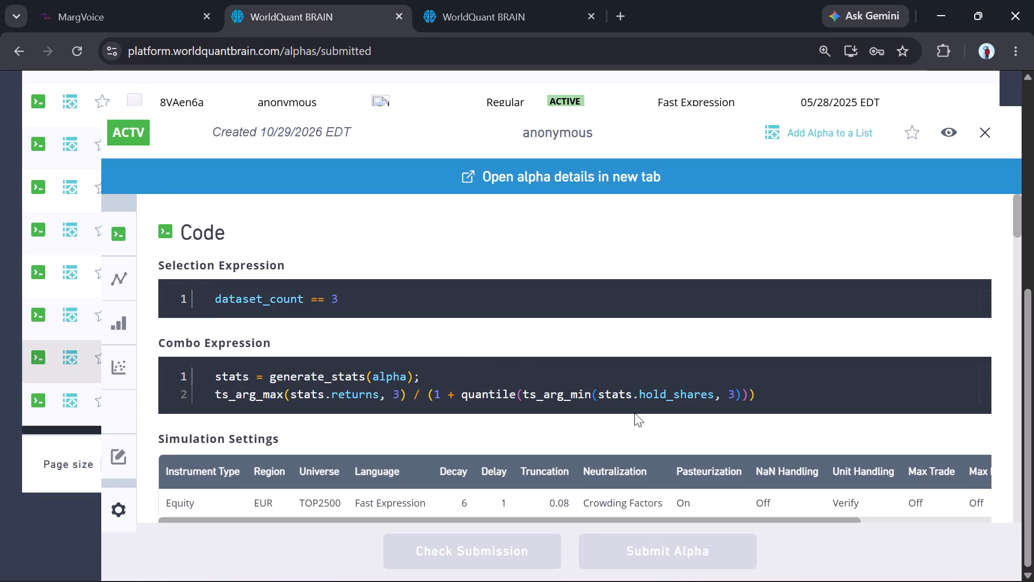
scroll(659, 426, "down", 2)
left_click(937, 311)
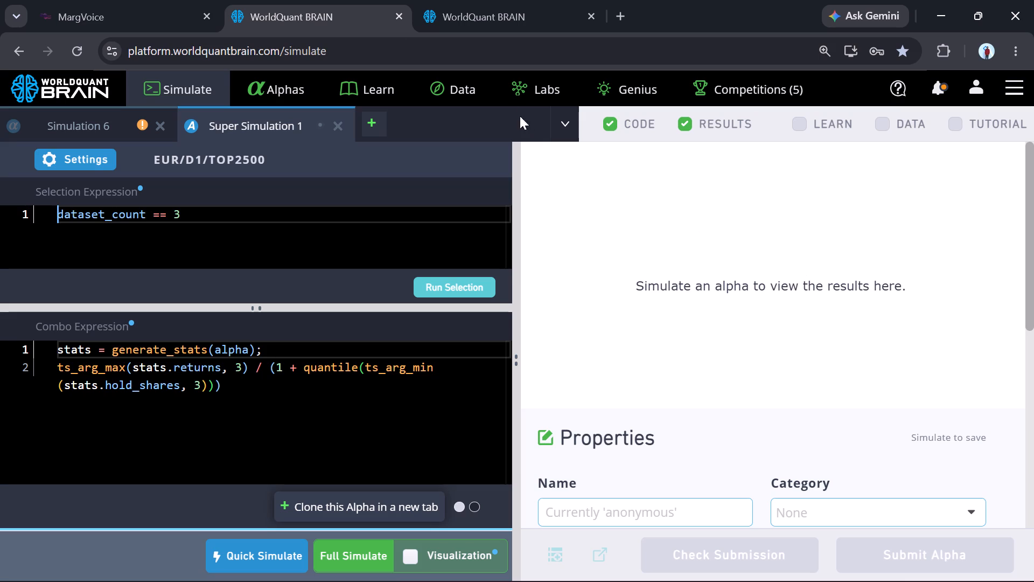
Review the OS Summary of the submitted Simulation 6 alpha.
left_click(96, 131)
scroll(792, 296, "down", 3)
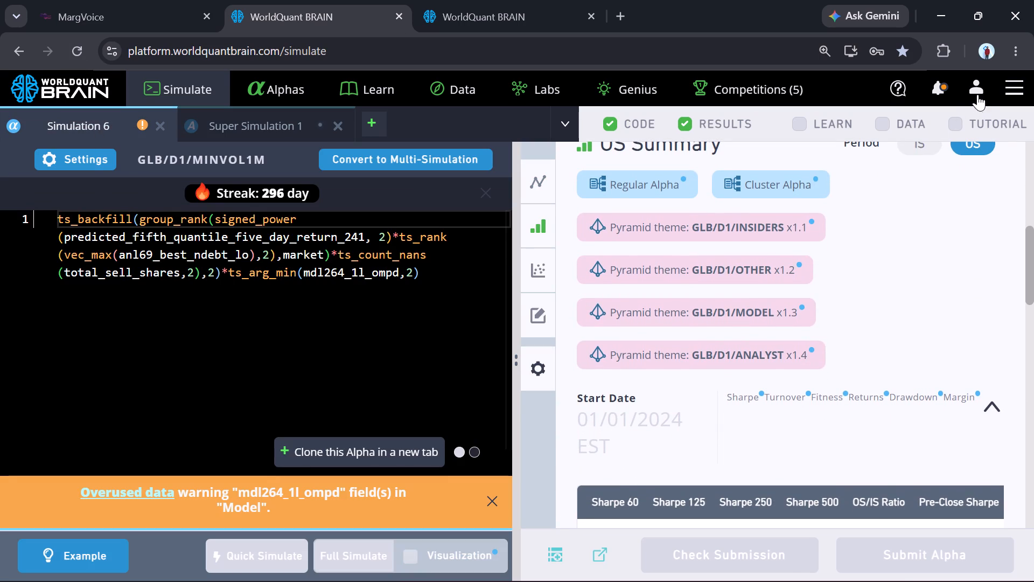
Open the performance page of the user profile.
left_click(977, 92)
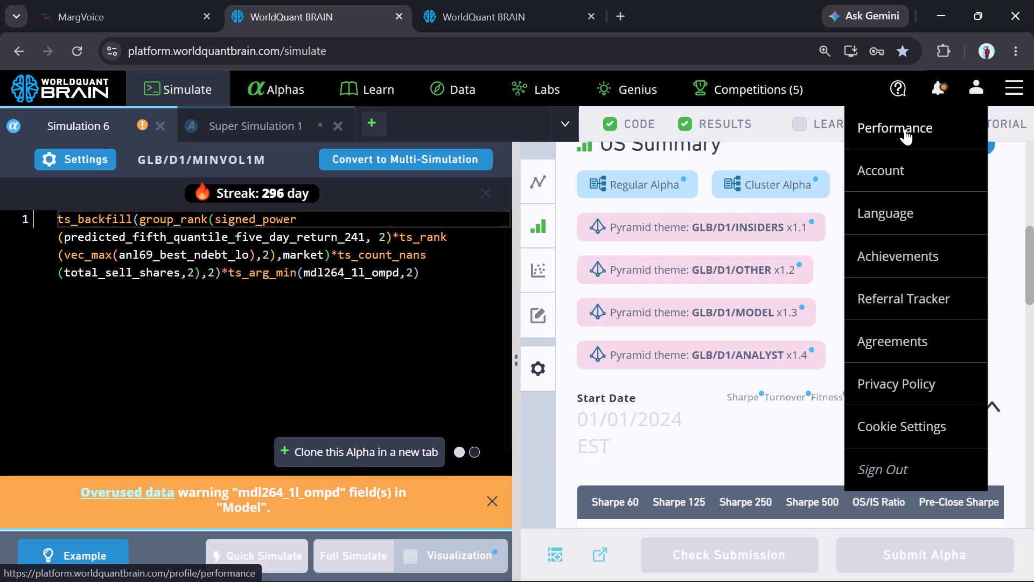
left_click(905, 129)
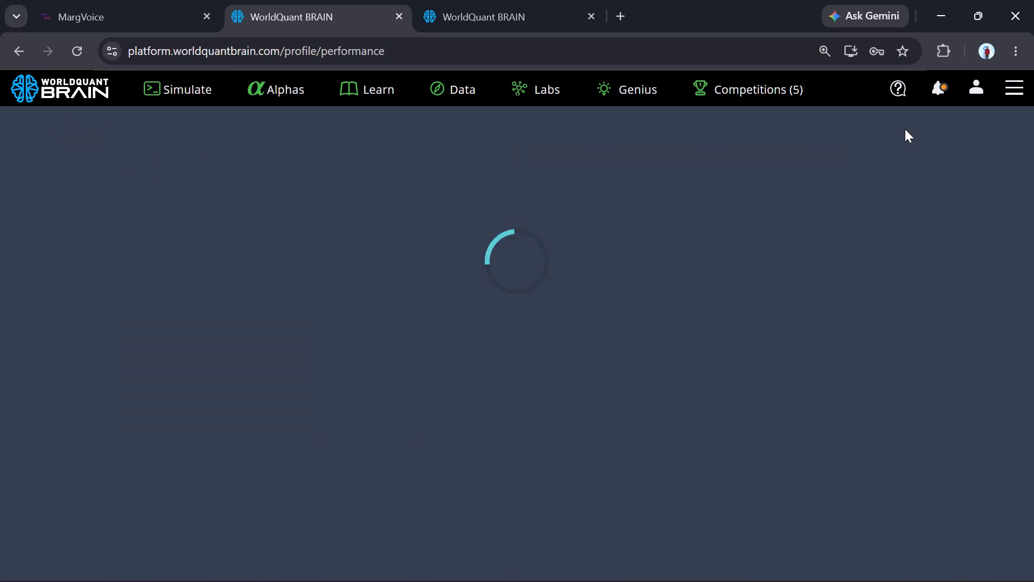
Replace the data-field search results with the Learn section's Documentation page, checking the profile's performance page along the way.
left_click(523, 0)
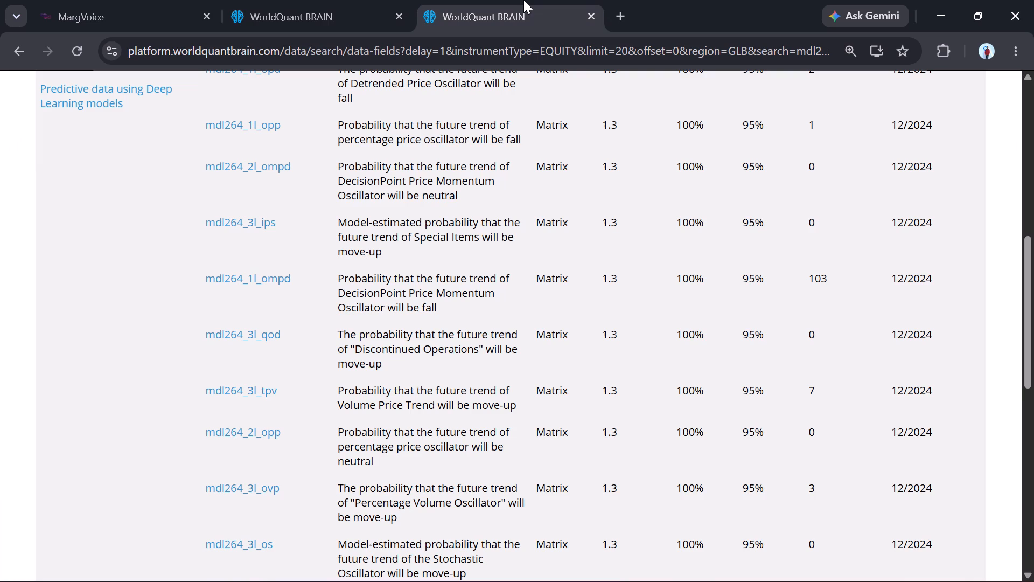
scroll(483, 221, "up", 9)
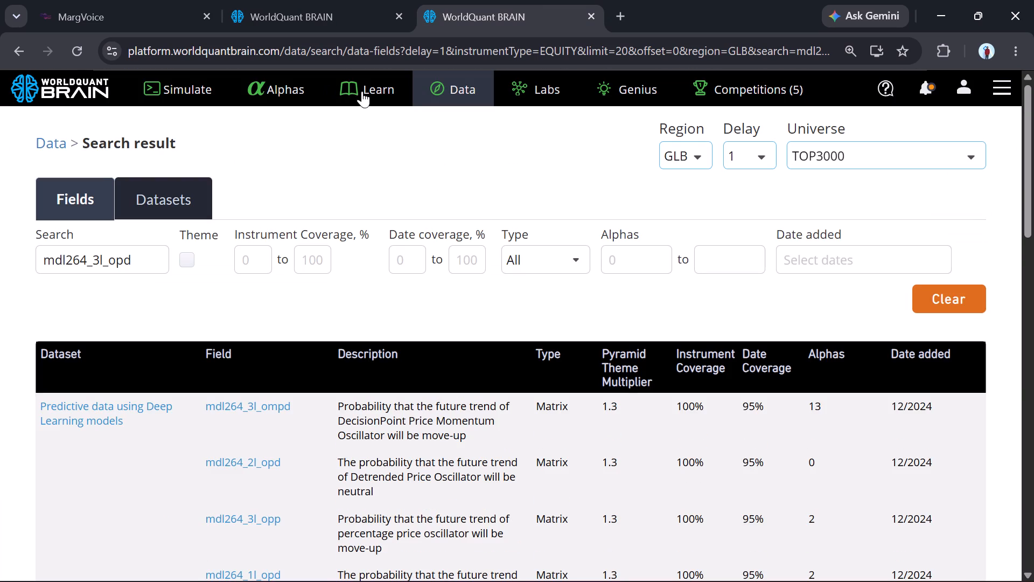
left_click(371, 93)
left_click(291, 0)
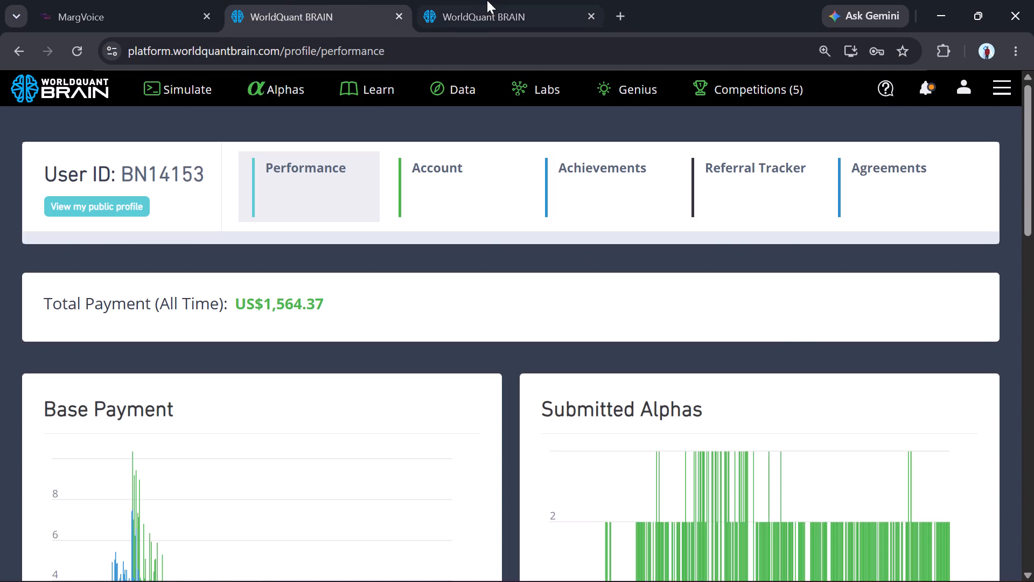
left_click(487, 0)
left_click(124, 221)
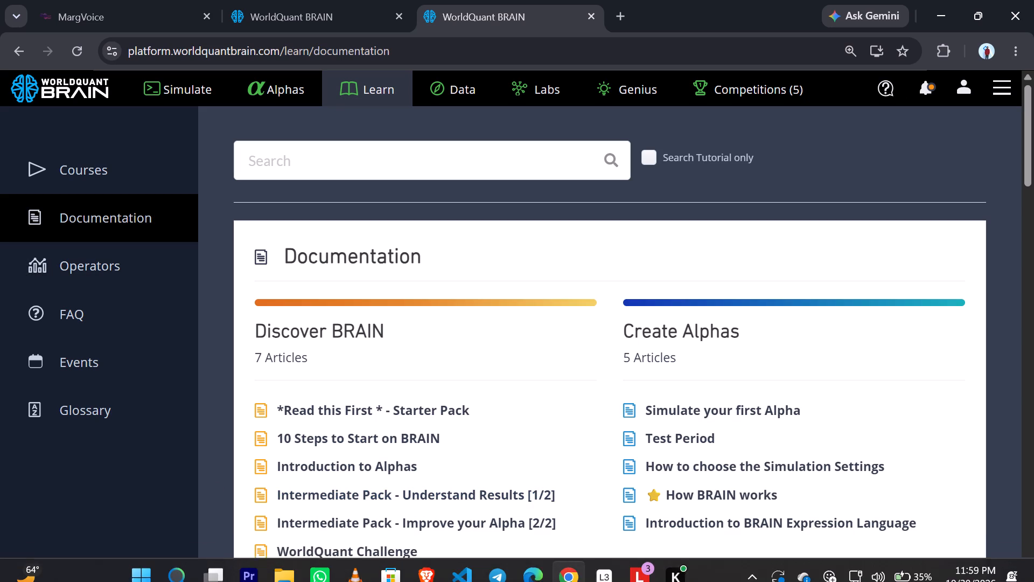
Switch to the YouTube video in the Brave browser.
left_click(430, 581)
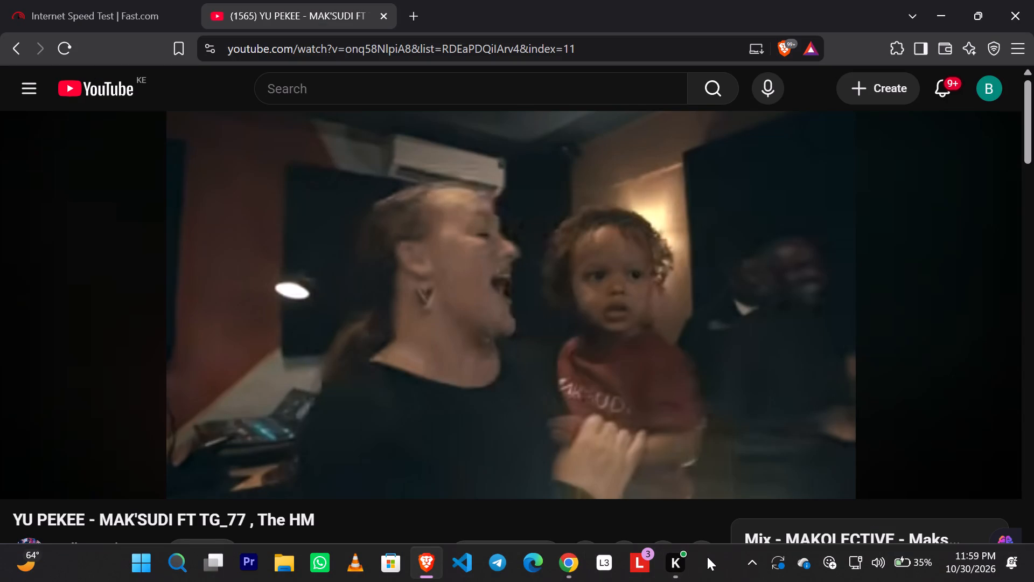
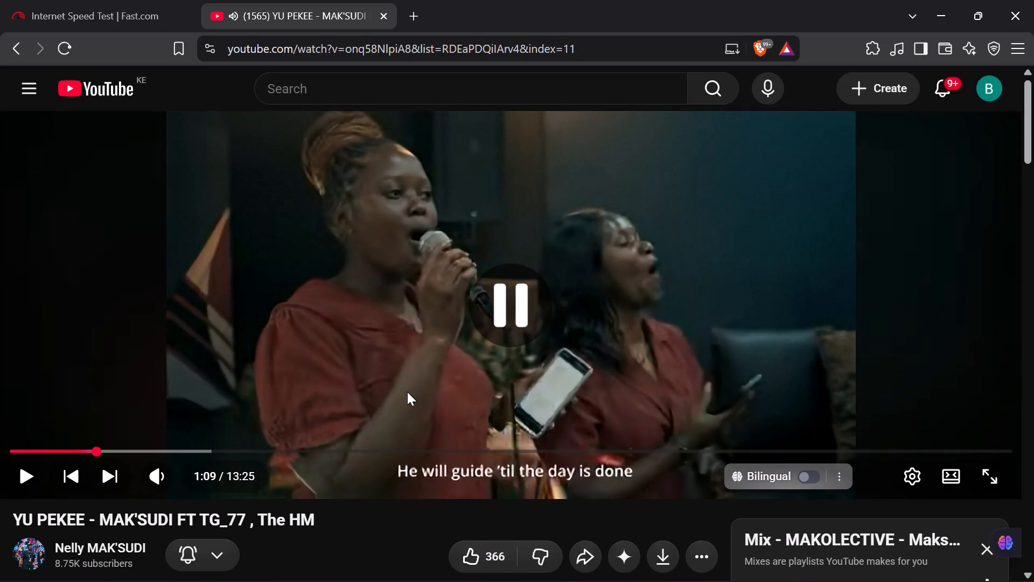
Search YouTube for hallelujah festival and open the live HALLELUJAH FESTIVAL || OCT 2026 || GRAND FINALE stream.
left_click_drag(407, 364, 346, 53)
left_click(346, 74)
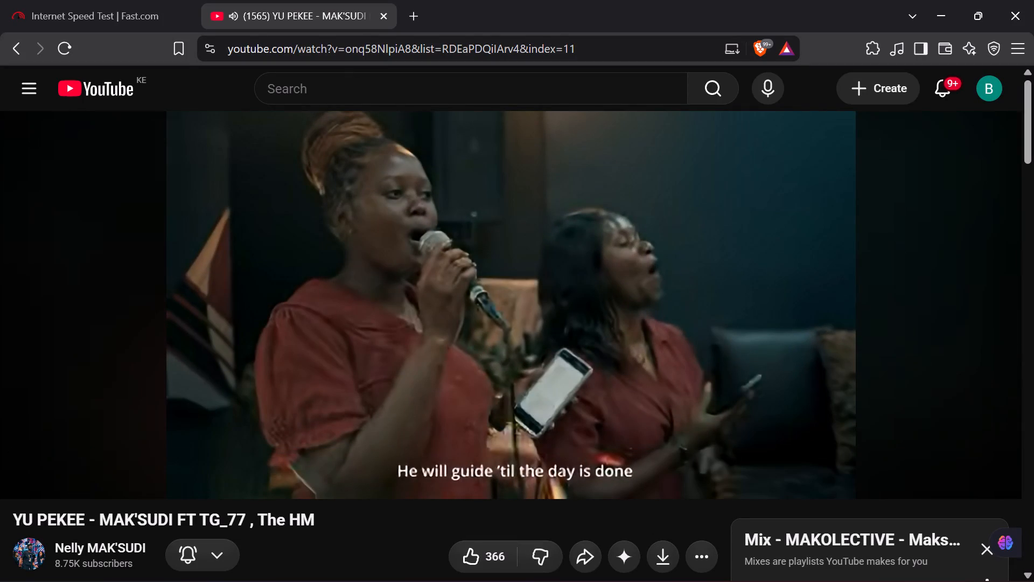
type("halleluja")
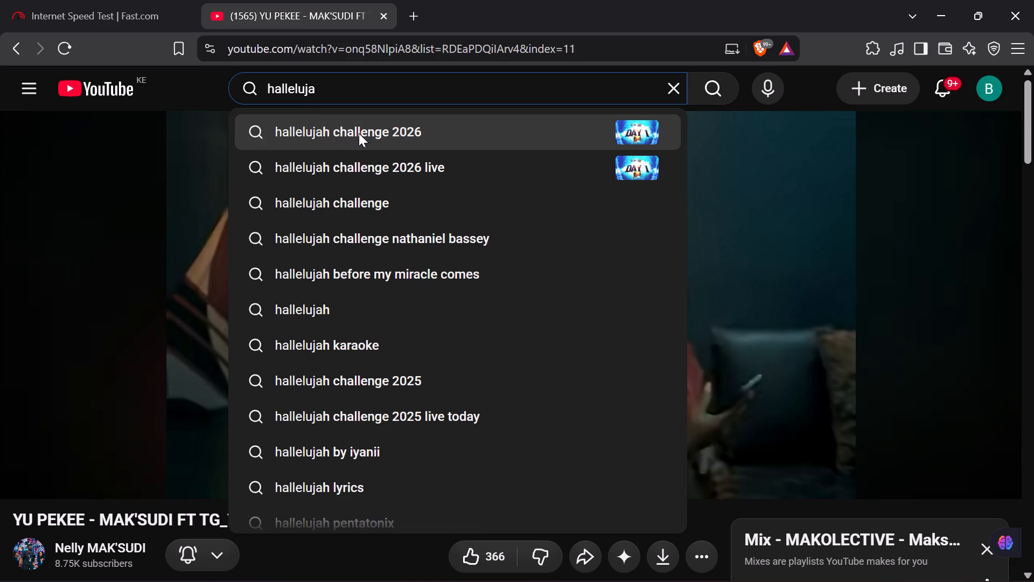
type("h fest")
key("i")
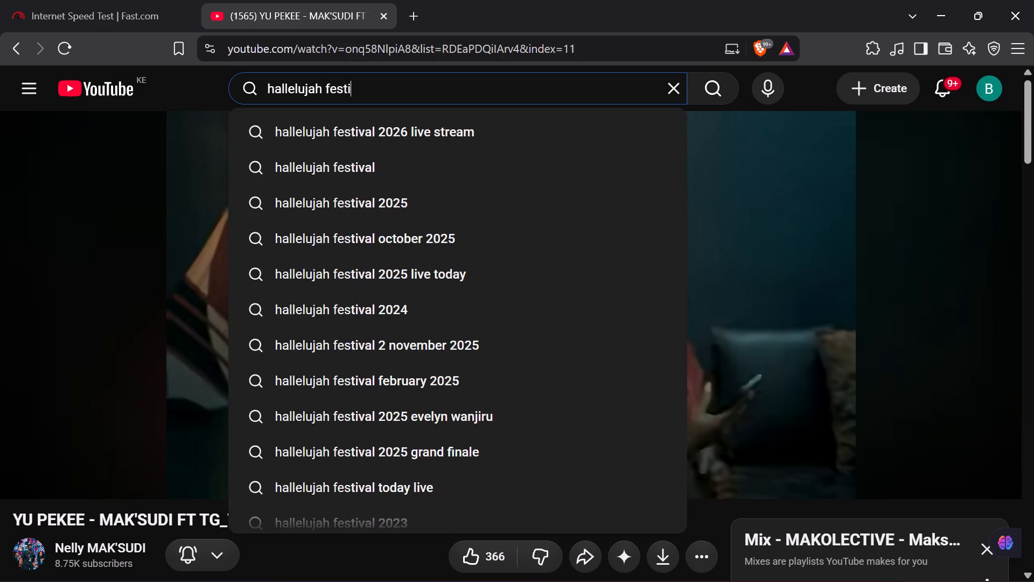
left_click(323, 150)
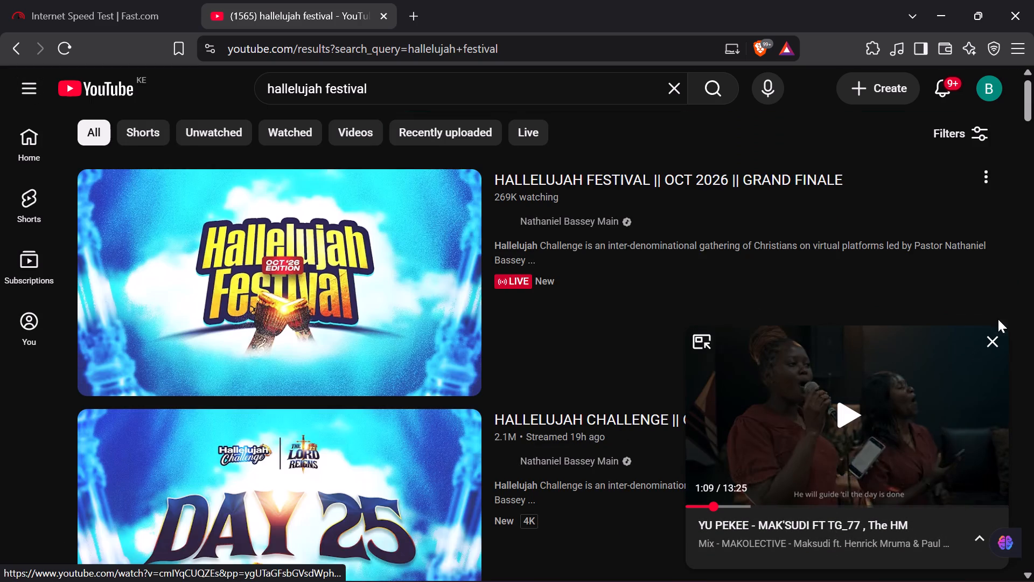
left_click(373, 349)
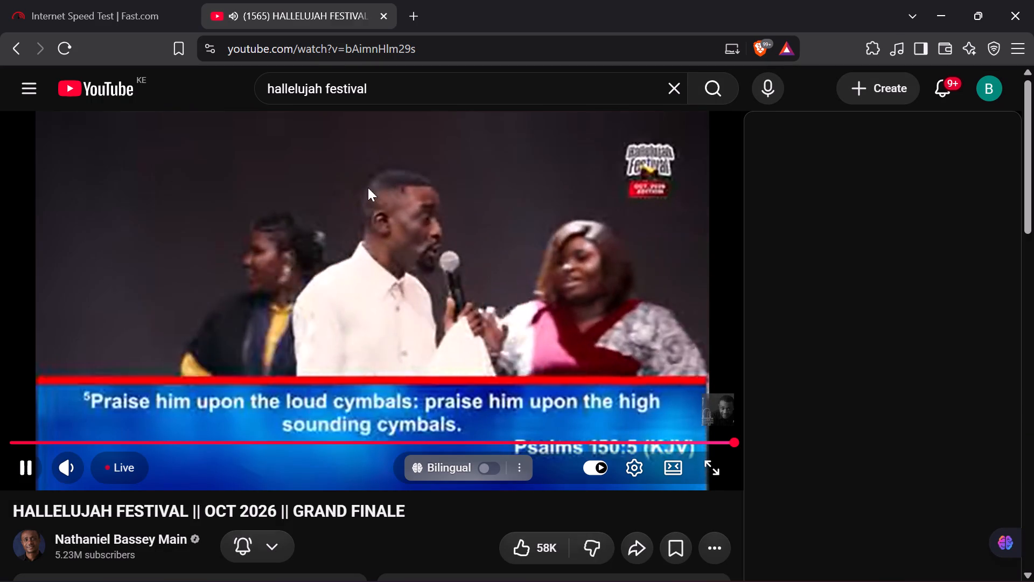
Raise the live stream's playback volume by five increments.
key("Up")
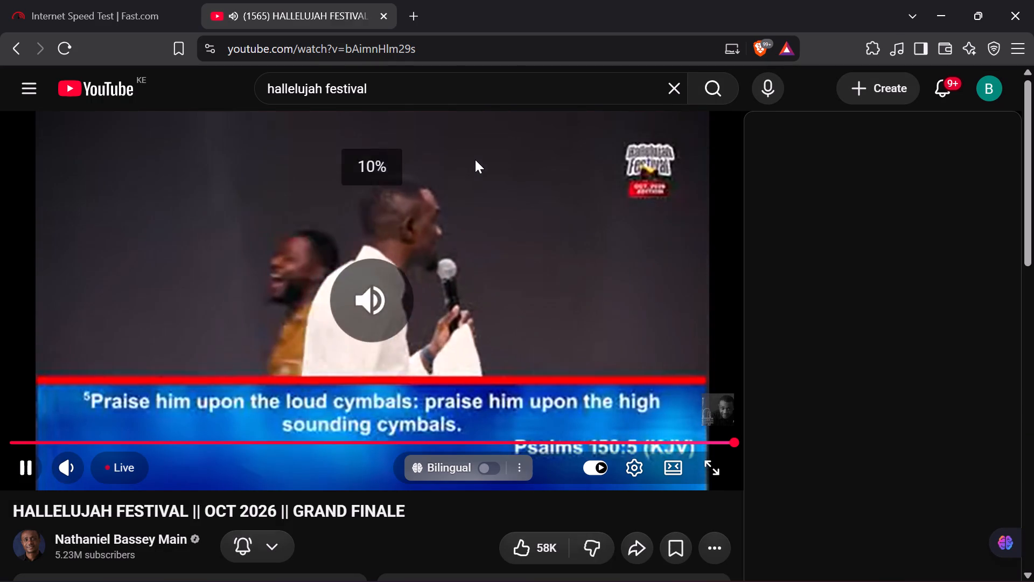
key("Up")
key("Up")
key("Up")
key("Up")
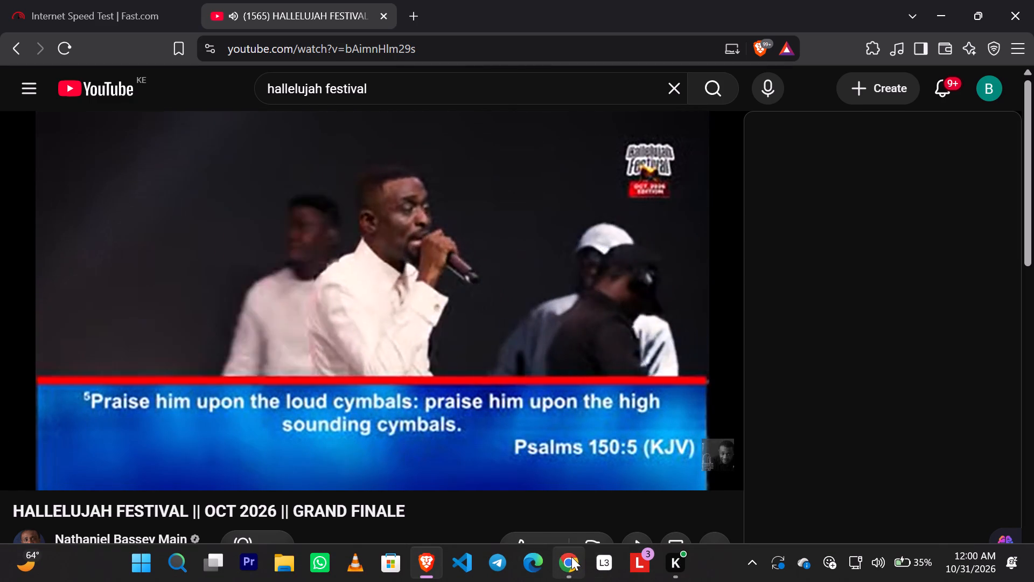
Switch to Chrome and examine the payment and submitted-alpha tables on the WorldQuant BRAIN profile performance page.
left_click(571, 557)
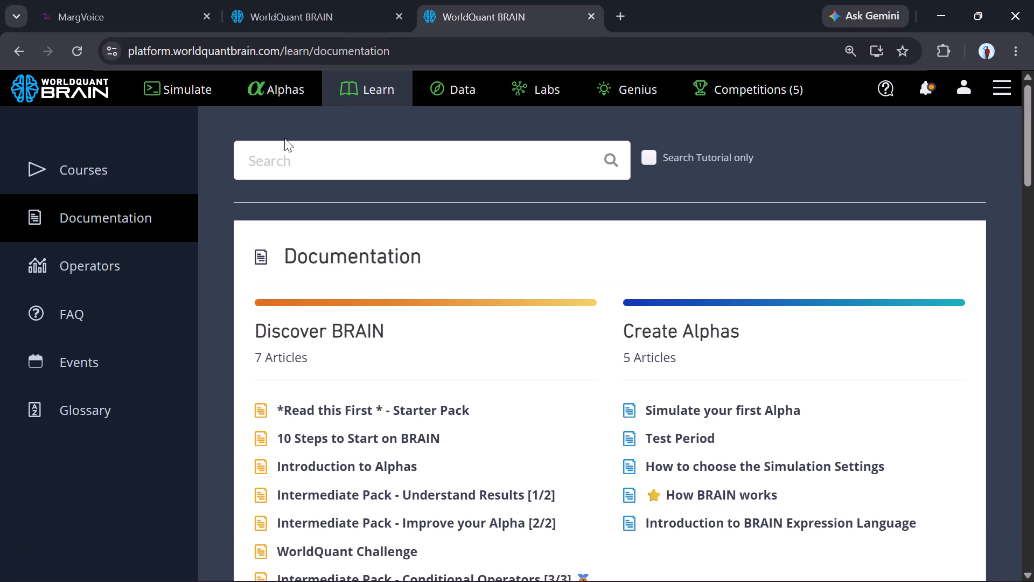
left_click(299, 0)
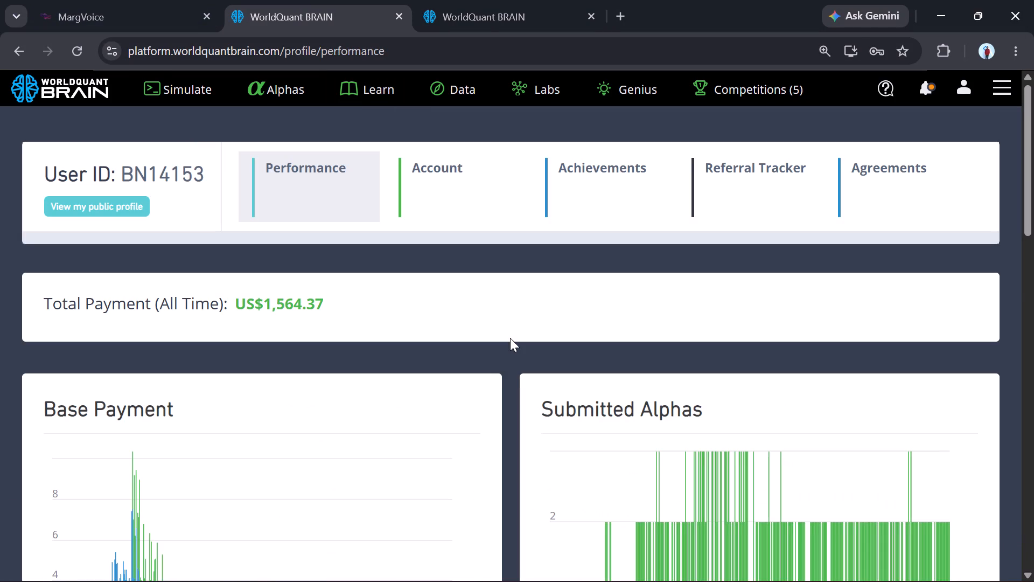
scroll(510, 338, "down", 4)
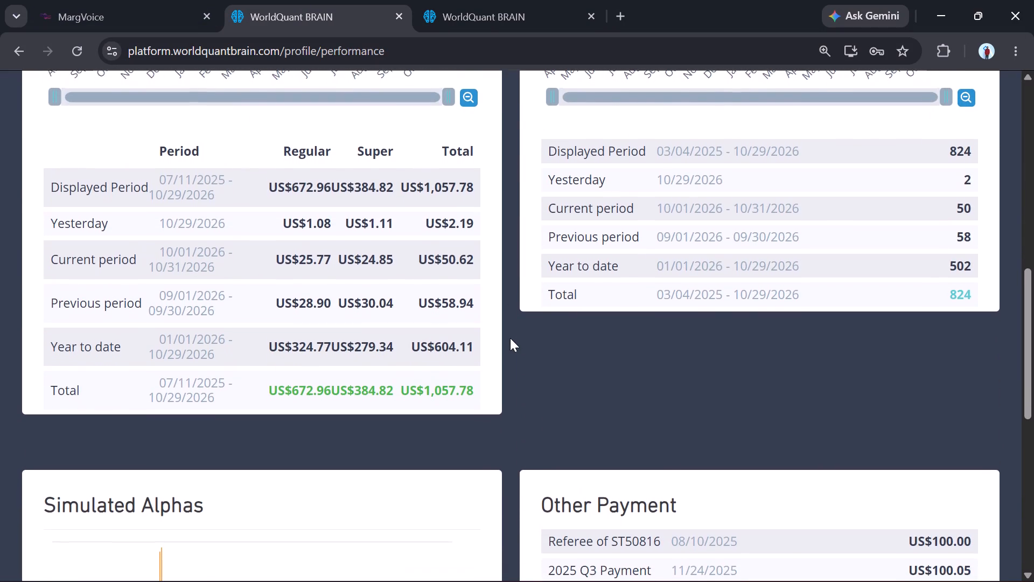
scroll(510, 338, "up", 2)
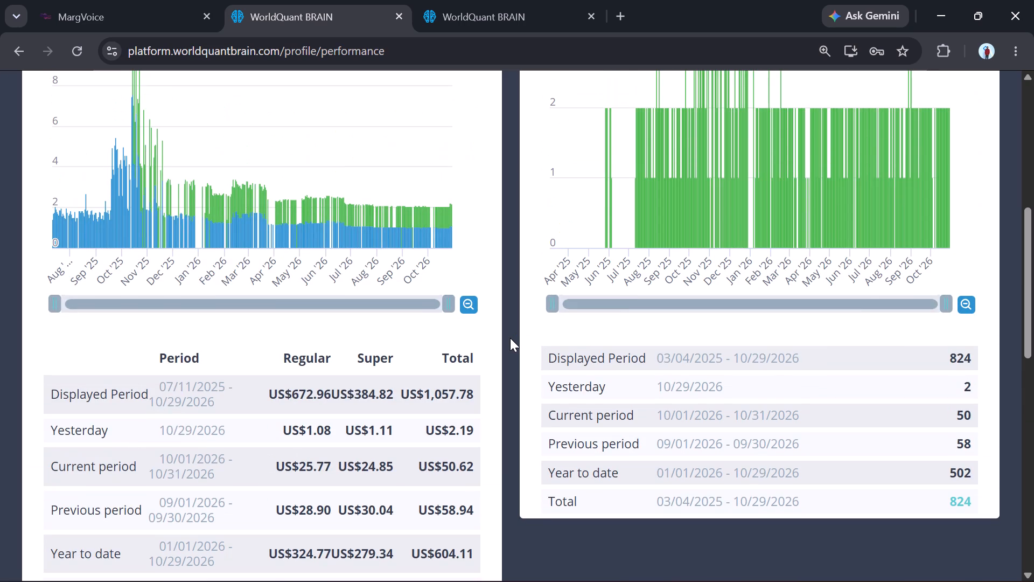
scroll(510, 338, "down", 4)
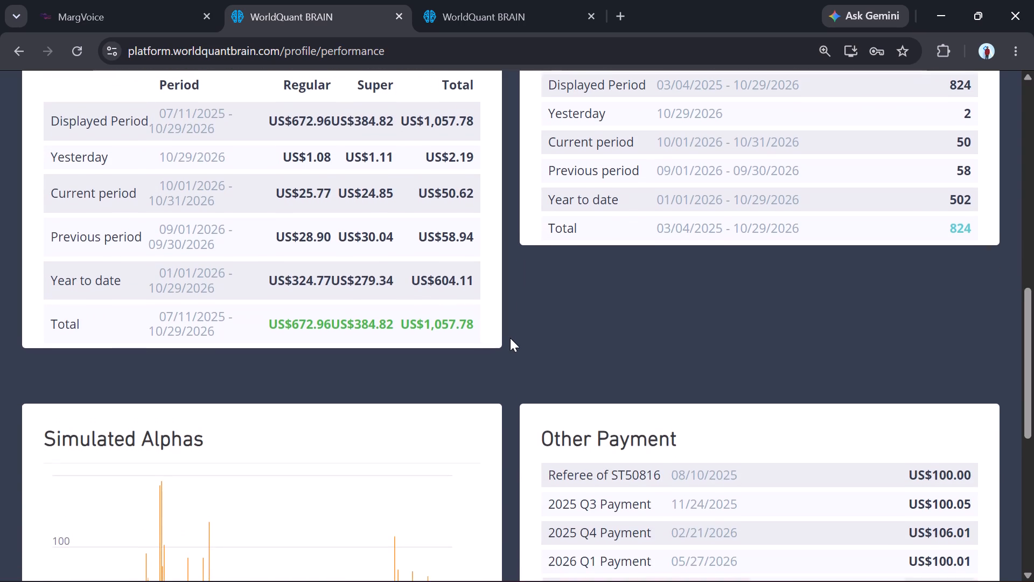
scroll(510, 338, "down", 4)
scroll(510, 338, "up", 5)
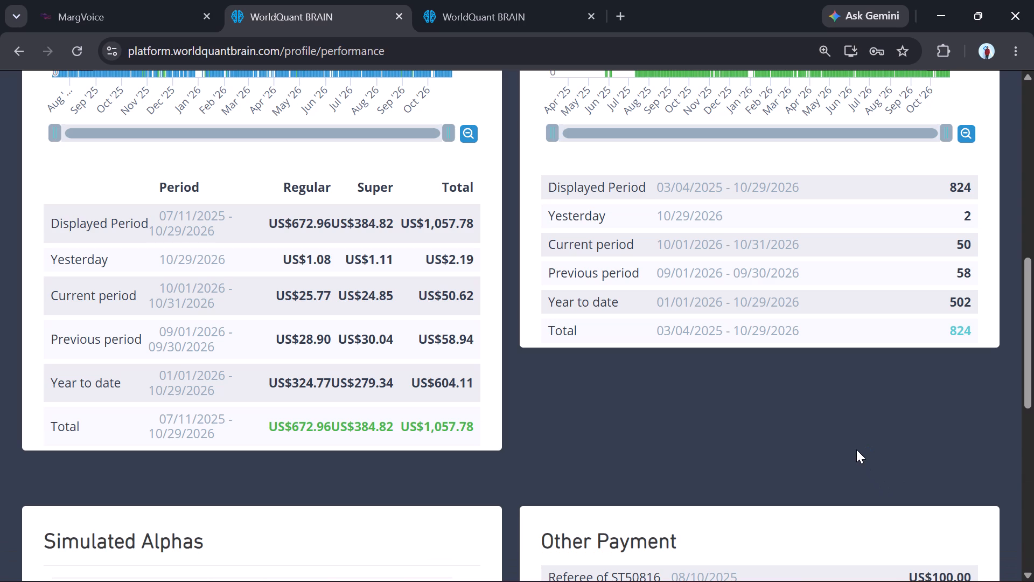
scroll(856, 449, "up", 10)
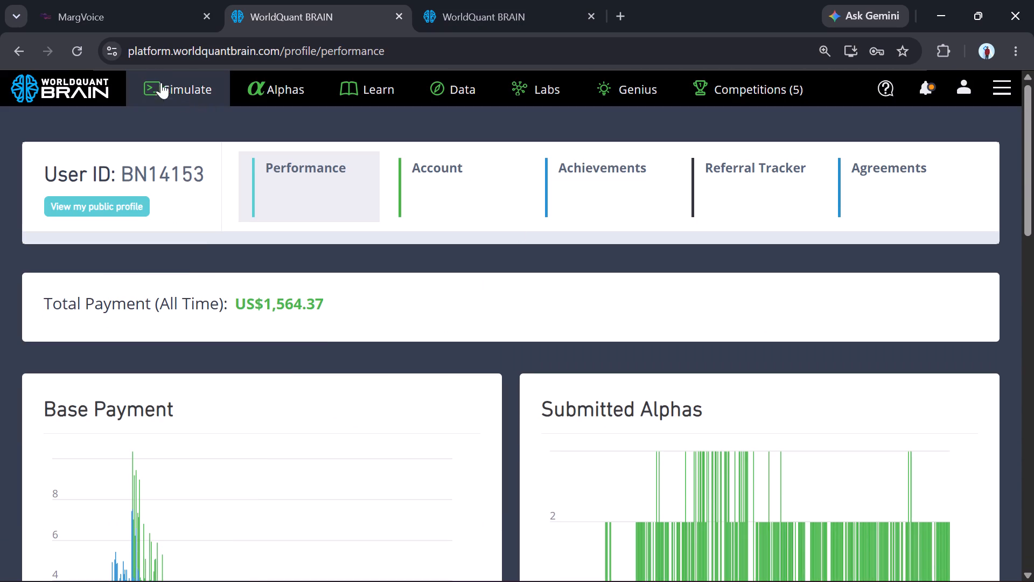
Return to the Simulate page and close the Simulation 6 alpha, glancing over its OS Summary first.
left_click(153, 75)
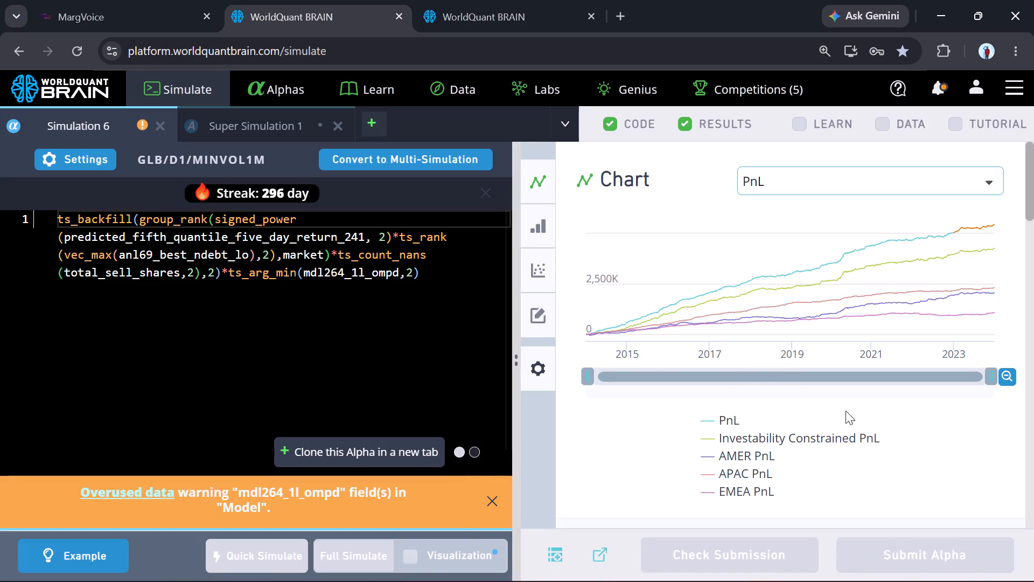
scroll(864, 462, "down", 3)
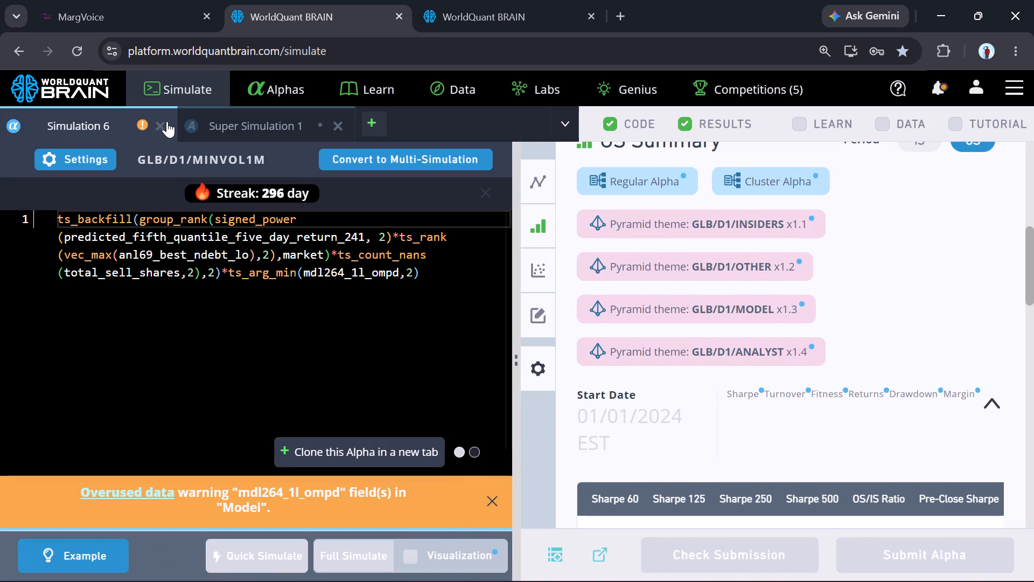
left_click(160, 122)
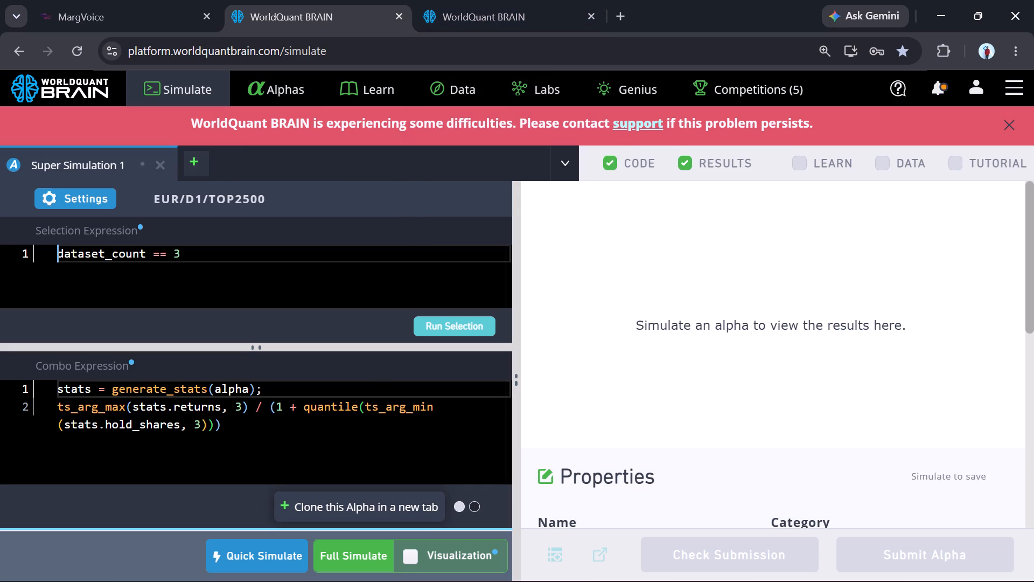
Clone the Super Simulation 1 alpha and replace quantile with abs in the clone's combo expression.
left_click(358, 507)
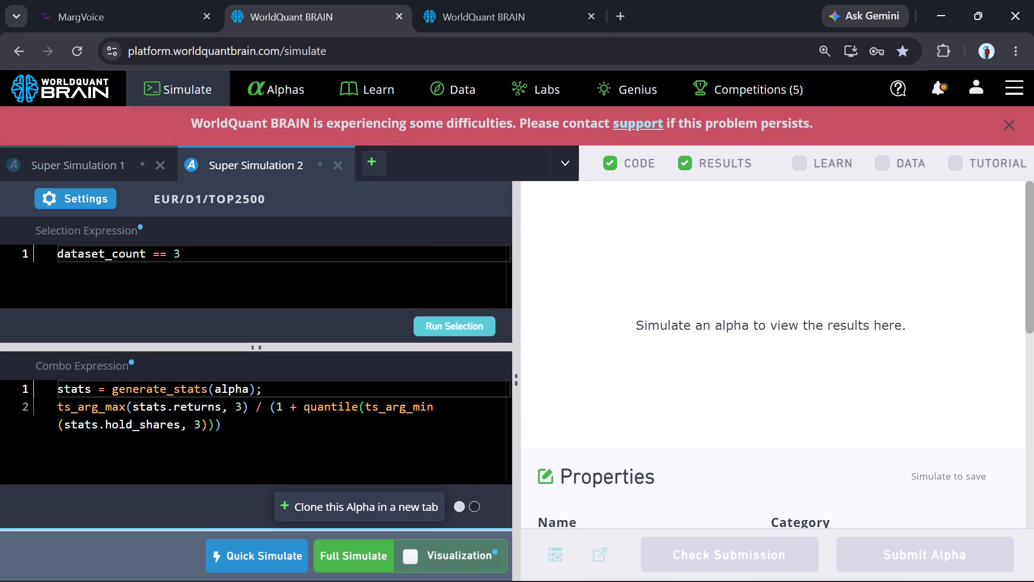
double_click(336, 412)
type("abs")
Run a quick simulation of the edited Super alpha clone.
left_click(262, 556)
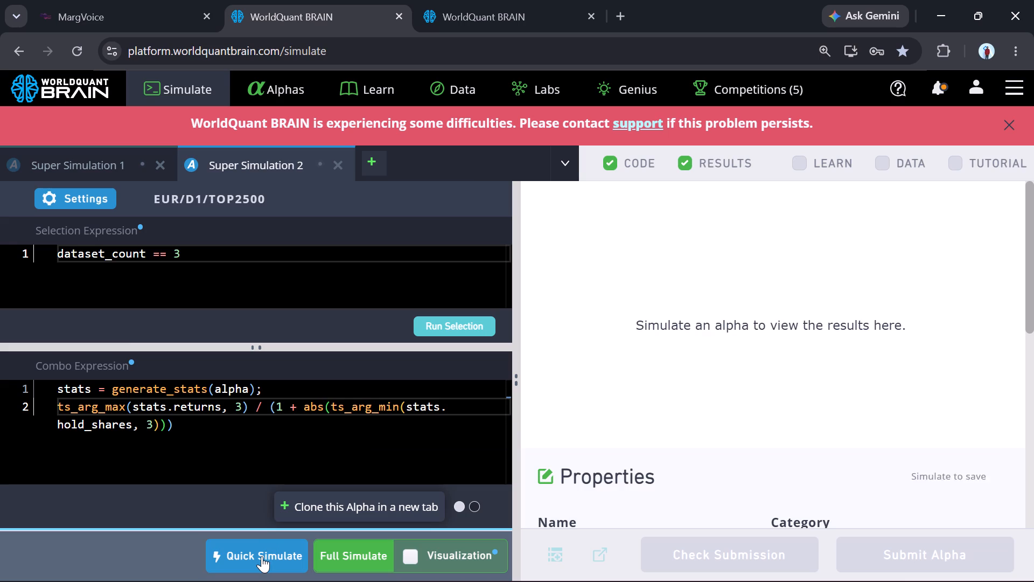
Open the Selection Expression article from the SuperAlpha section of the Documentation page.
left_click(451, 0)
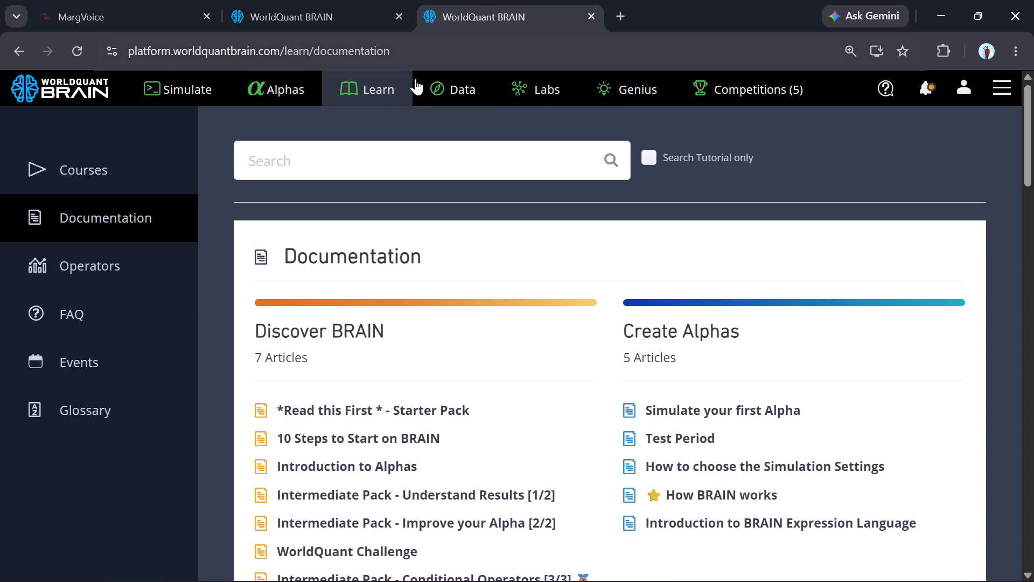
scroll(578, 413, "down", 10)
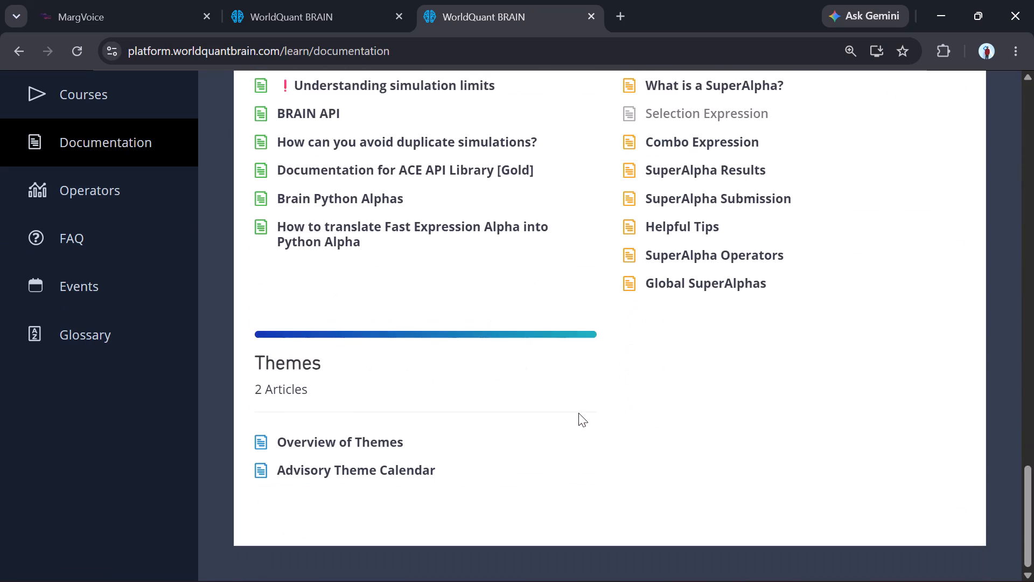
scroll(775, 295, "up", 4)
scroll(710, 410, "down", 2)
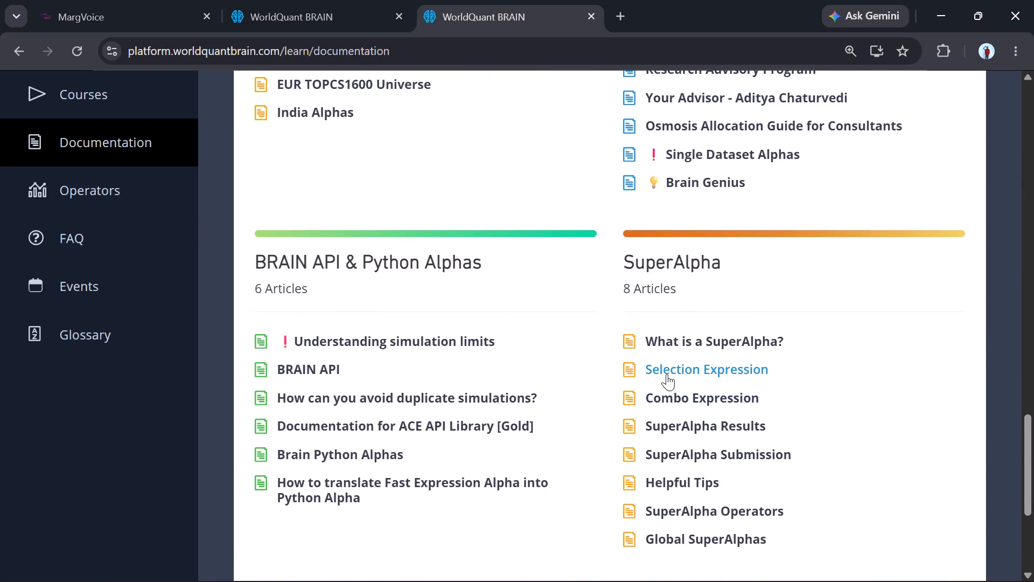
left_click(667, 372)
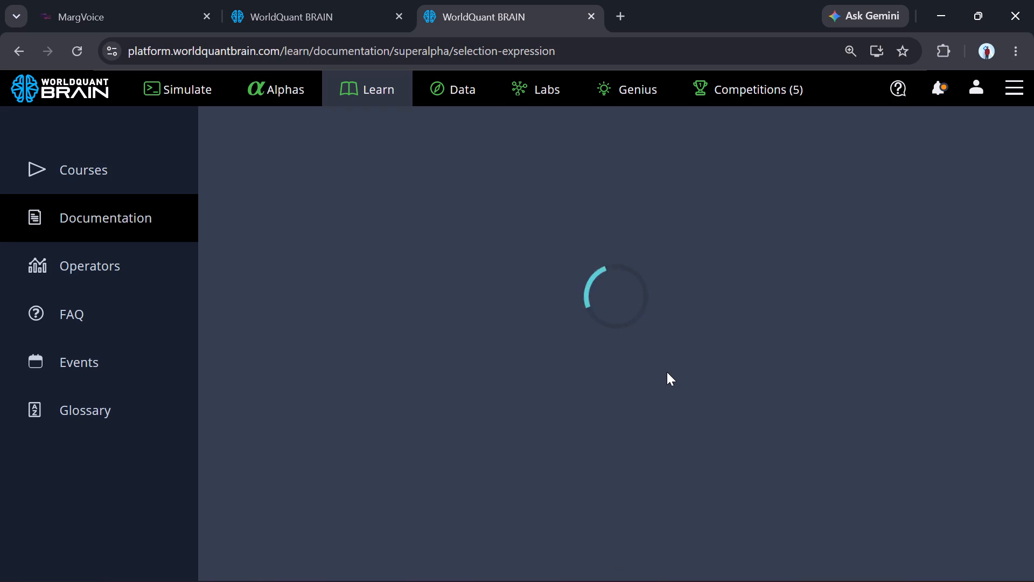
Check the Super alpha simulation's progress, looking in on the YouTube live stream in Brave before returning to Chrome.
left_click(313, 7)
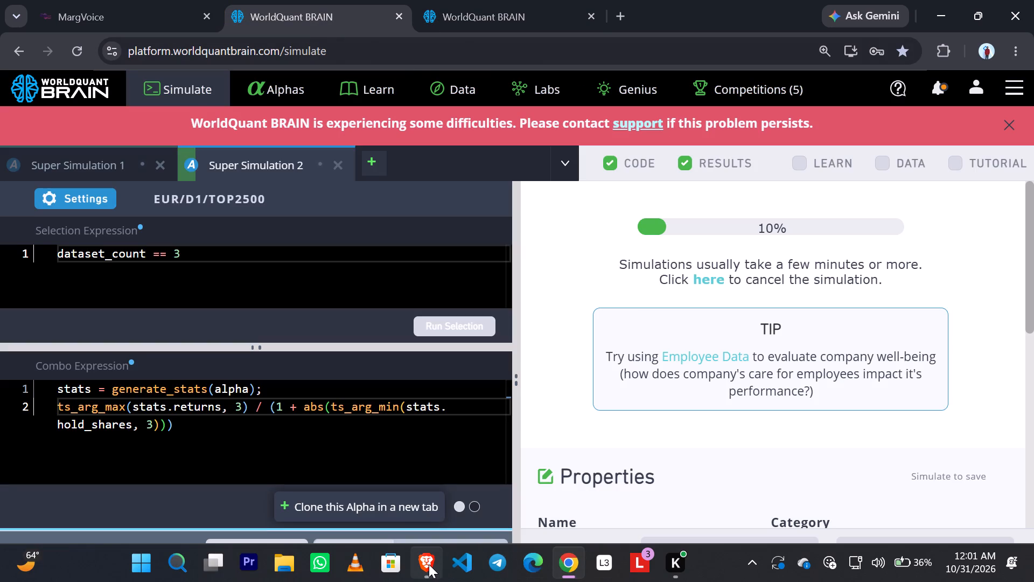
left_click(429, 564)
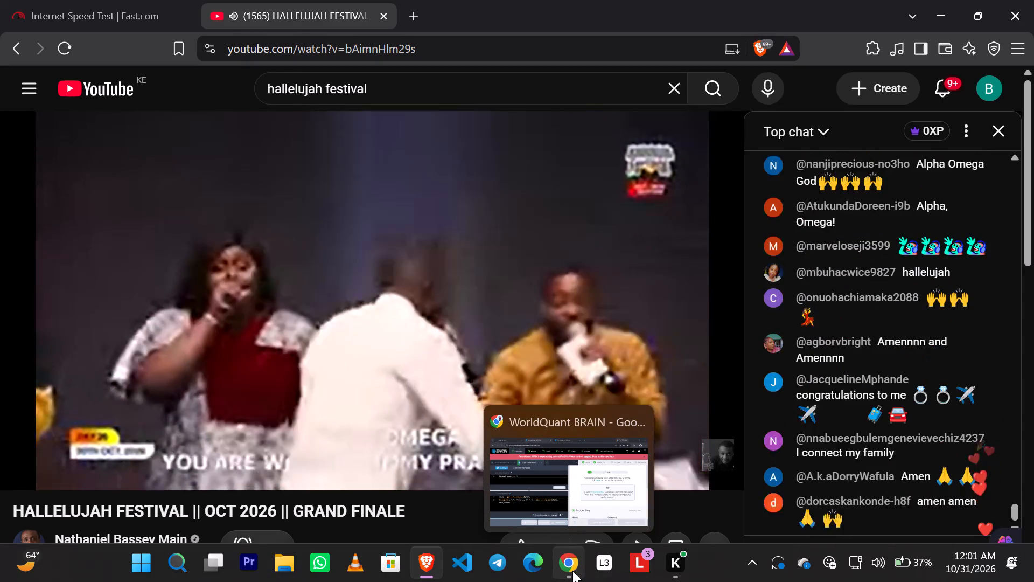
left_click(572, 571)
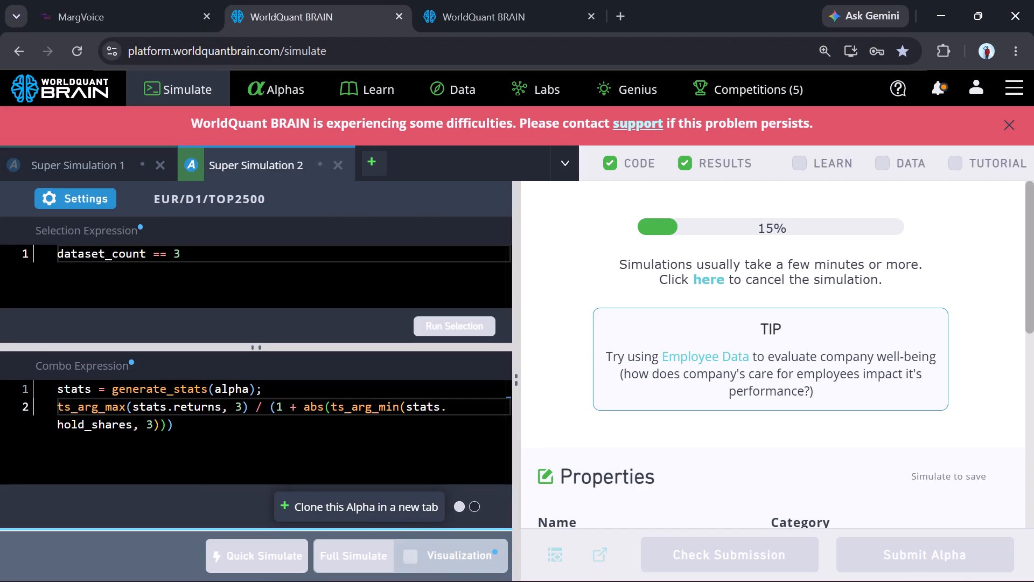
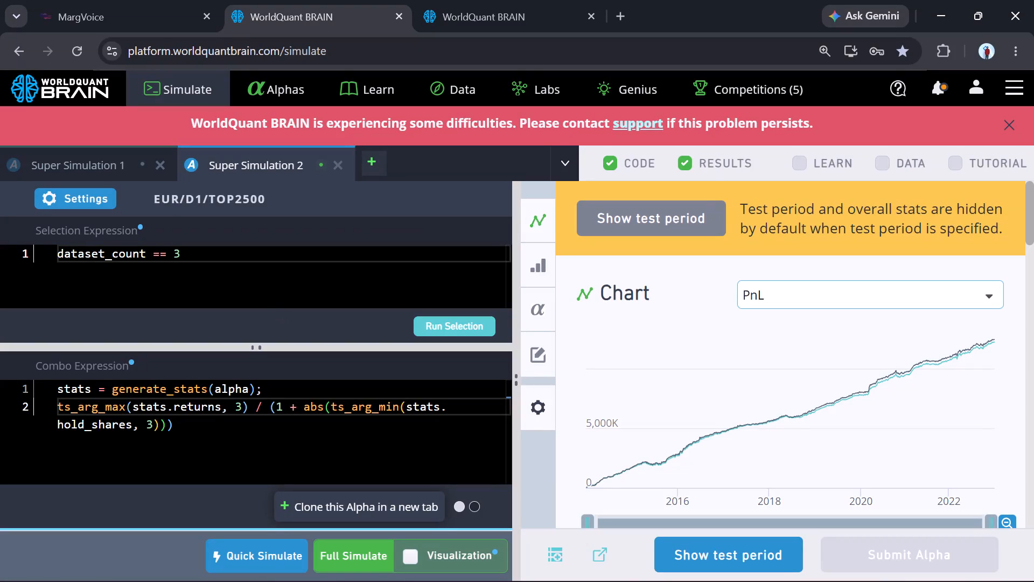
Copy the datacategory_count<5 example from the alpha properties table in the Selection Expression article.
left_click(517, 0)
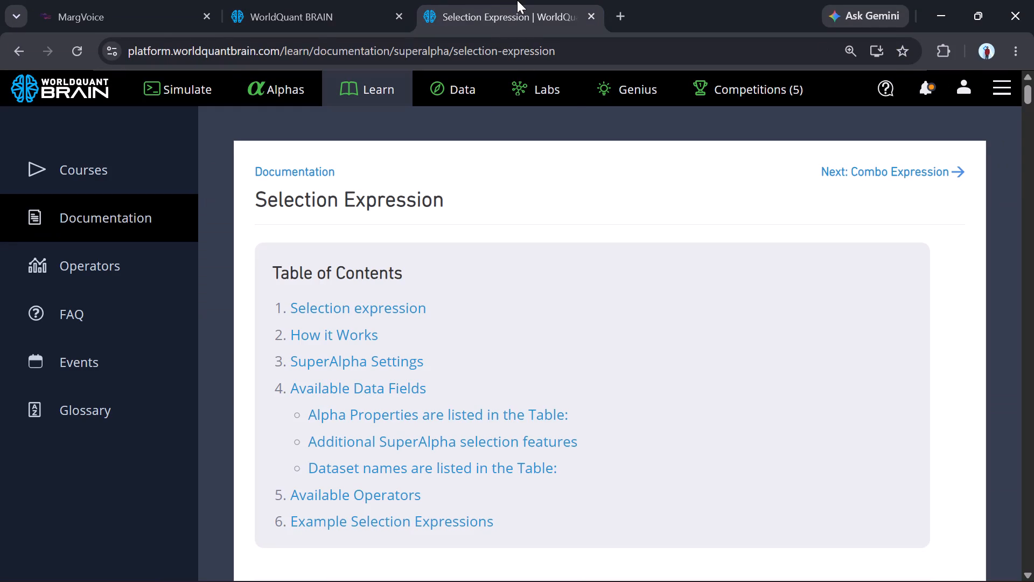
scroll(509, 267, "down", 3)
scroll(467, 299, "up", 3)
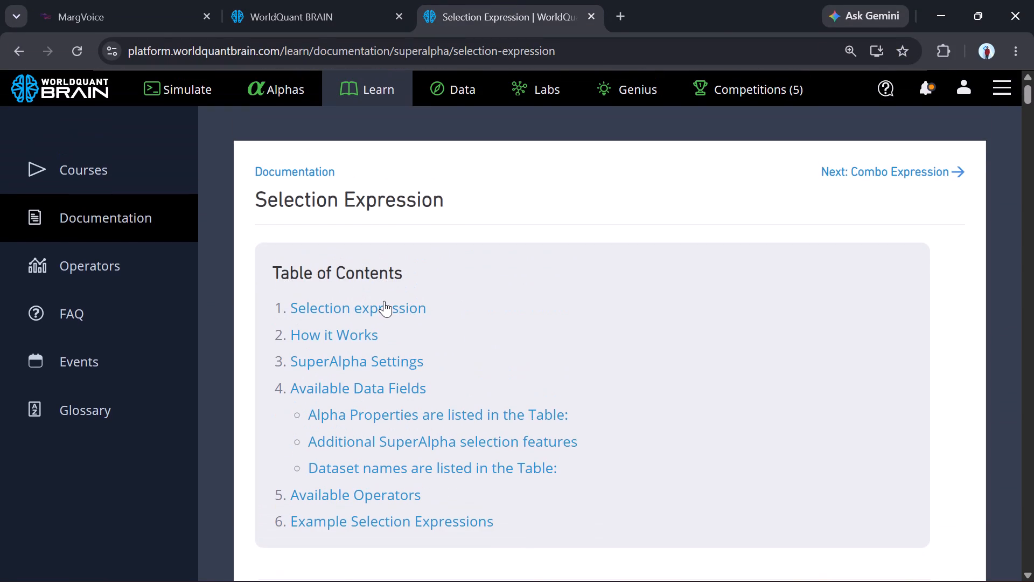
left_click(384, 301)
scroll(739, 454, "down", 9)
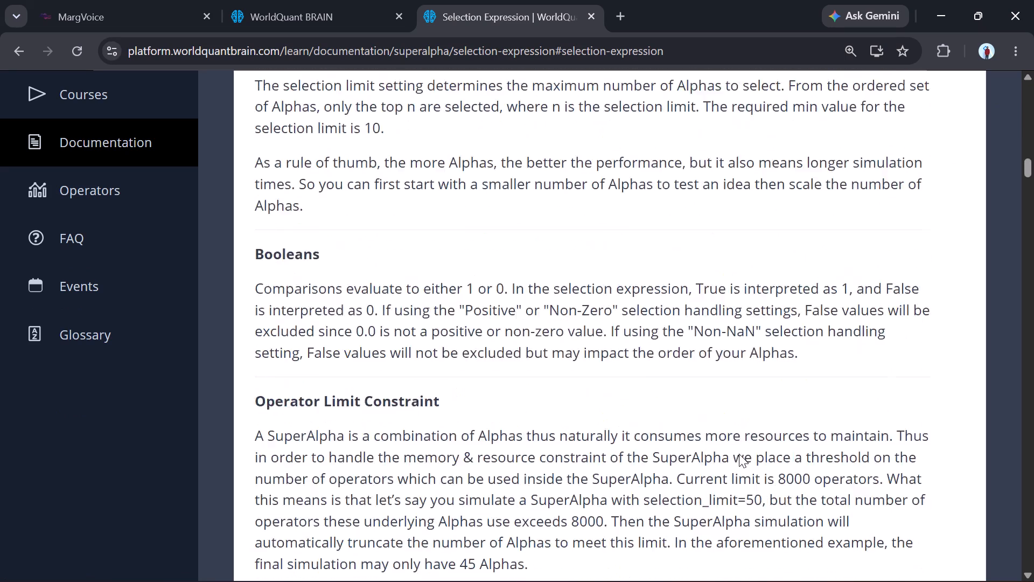
scroll(739, 454, "down", 4)
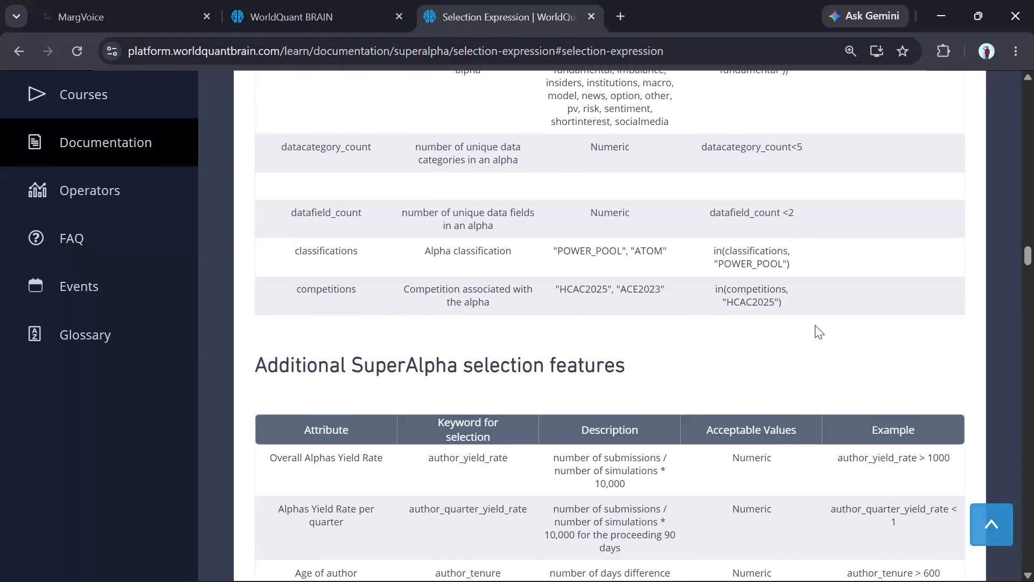
scroll(815, 325, "up", 2)
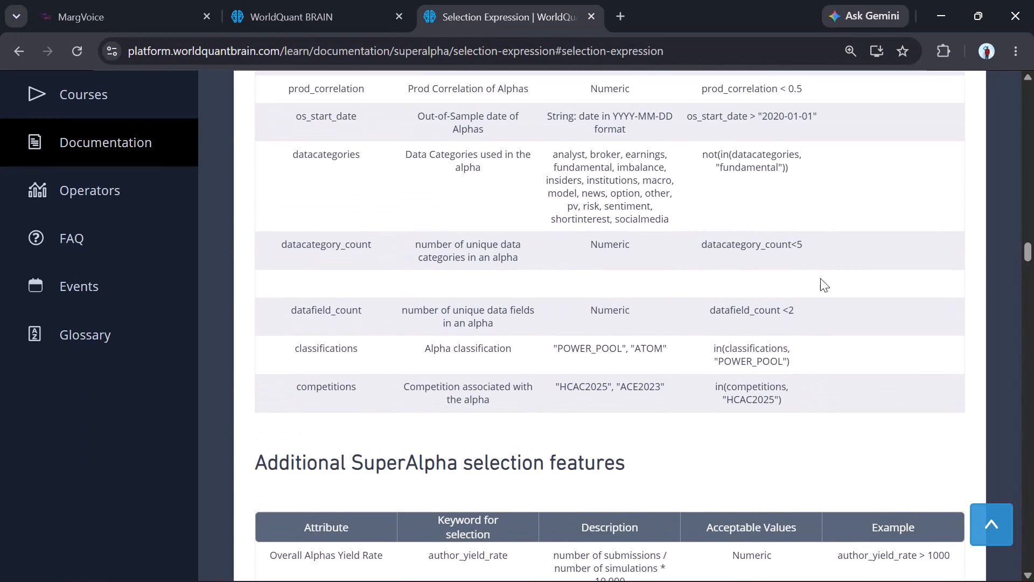
left_click_drag(808, 248, 733, 251)
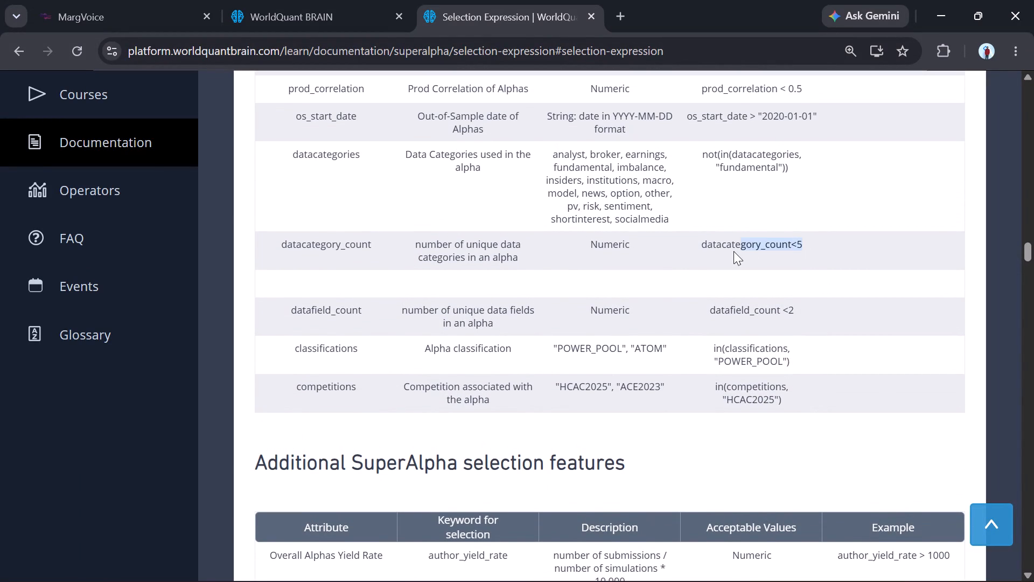
left_click_drag(733, 251, 699, 251)
key("ctrl+c")
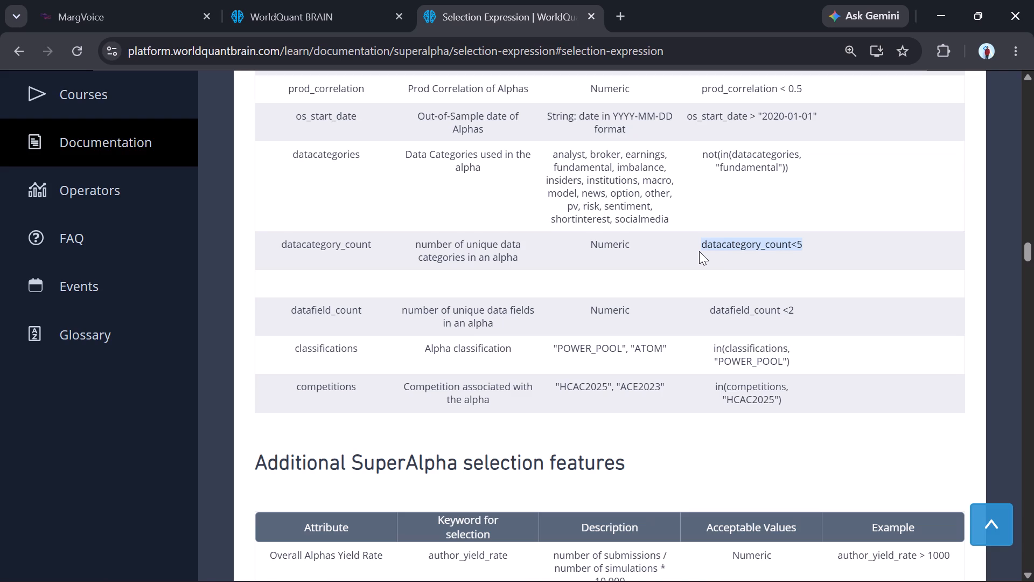
Replace Super Simulation 2's selection expression with the copied datacategory_count<5 and run the selection.
left_click(365, 0)
left_click(314, 262)
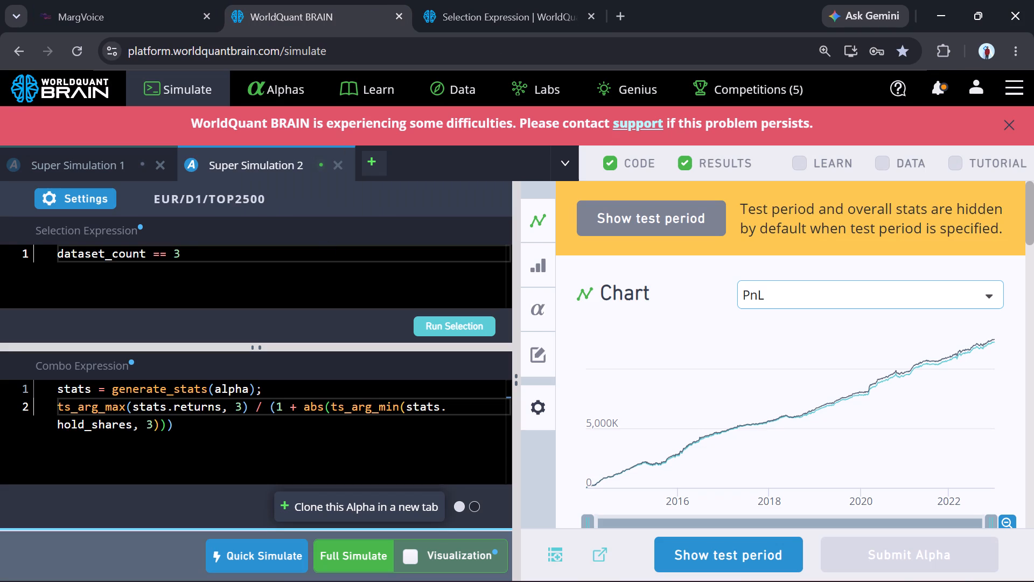
key("ctrl+a")
key("ctrl+v")
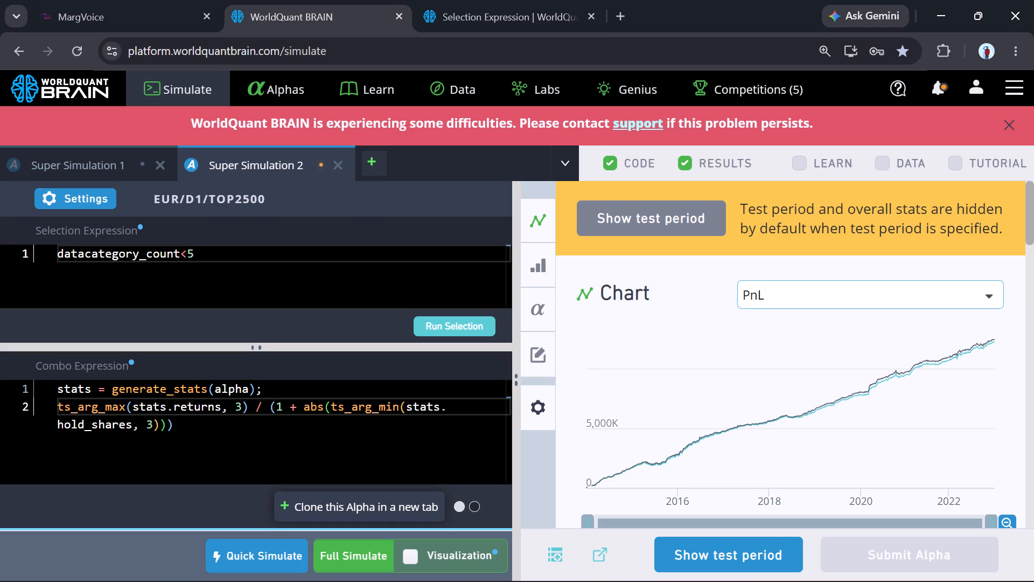
left_click(442, 324)
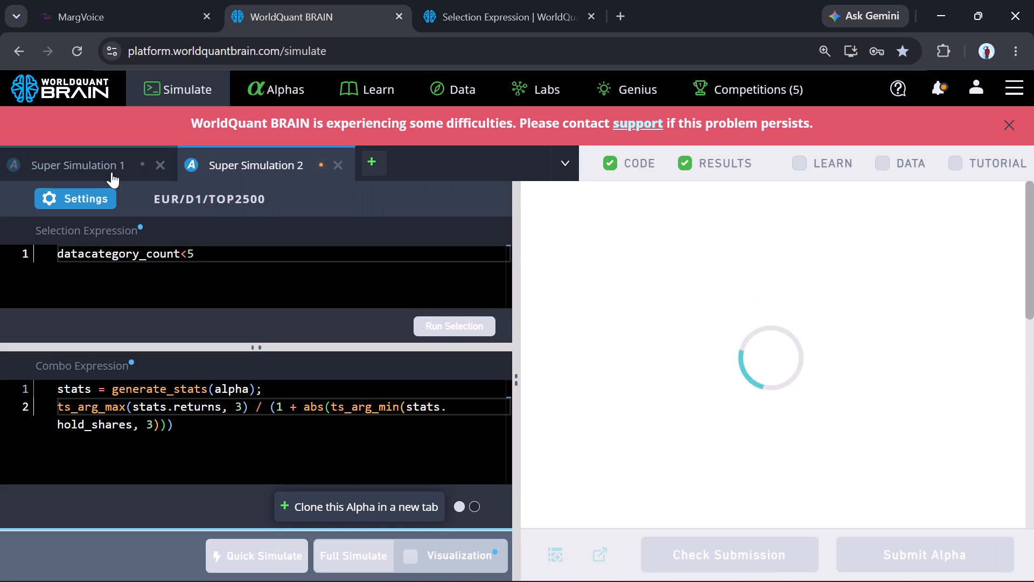
left_click(104, 168)
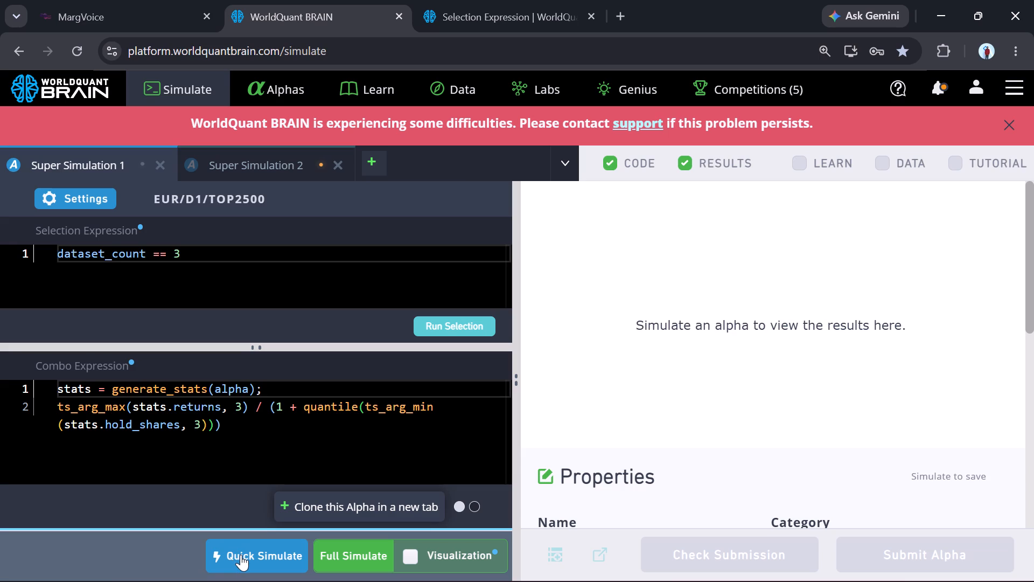
left_click(272, 169)
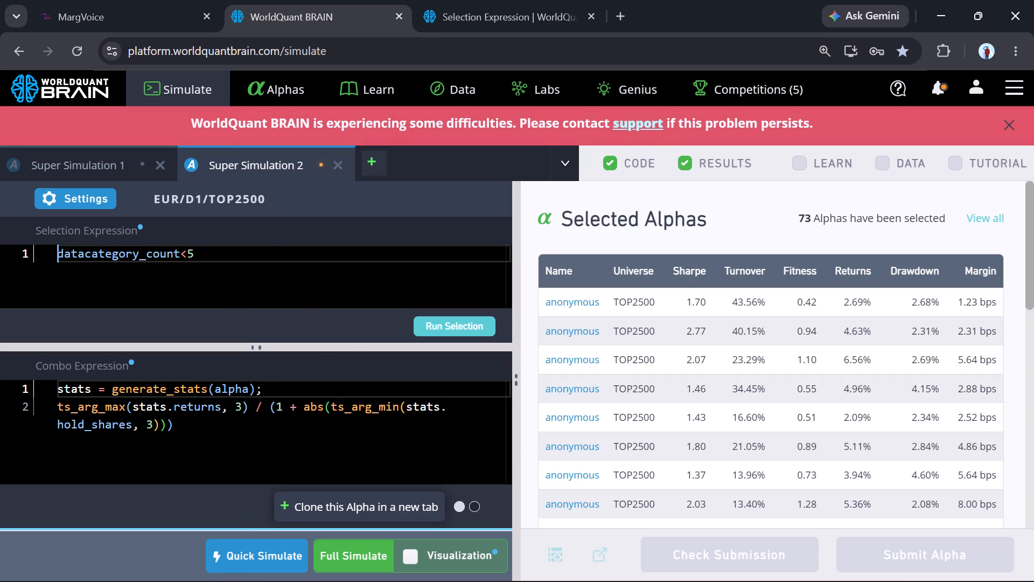
Run a quick simulation of a new Super Simulation 1 clone with abs replacing quantile in its combo expression.
left_click(113, 172)
left_click(195, 269)
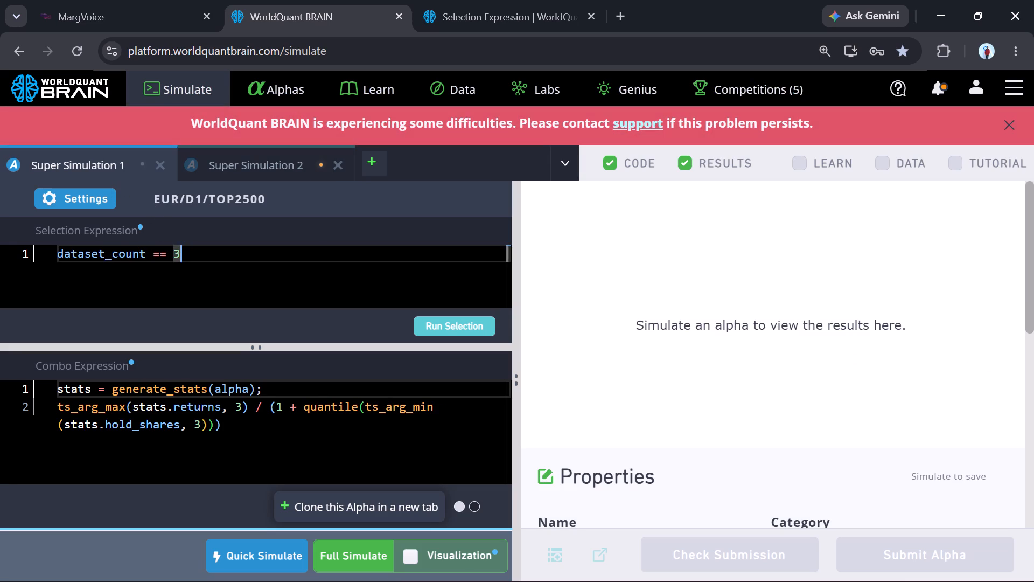
key("ctrl+a")
key("ctrl+c")
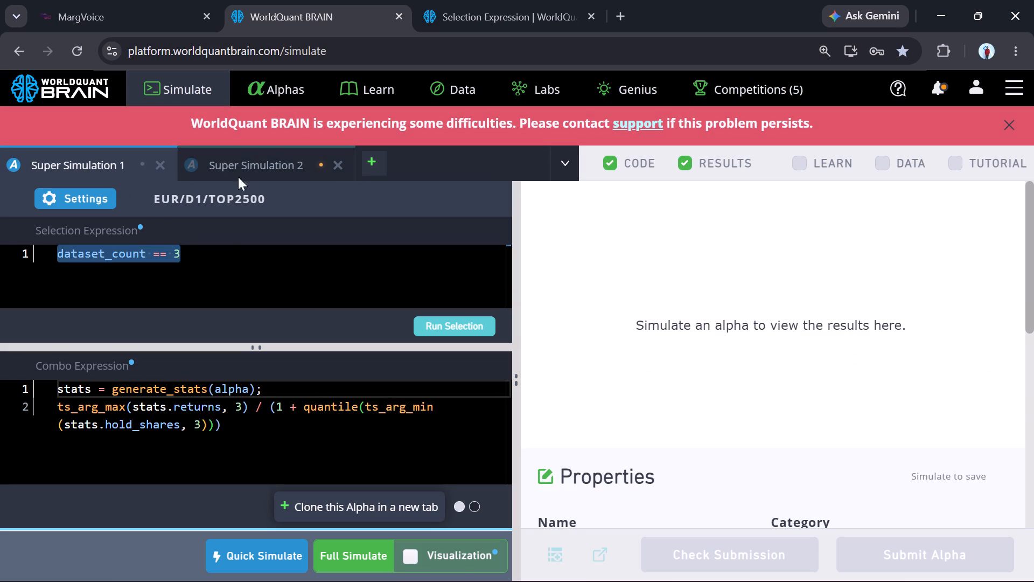
left_click(362, 511)
double_click(334, 408)
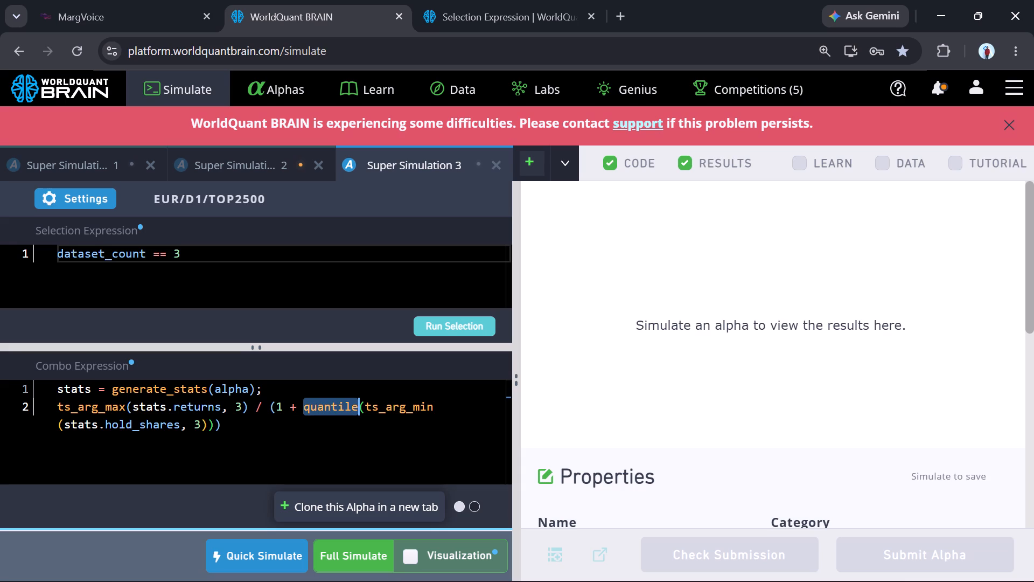
type("abs")
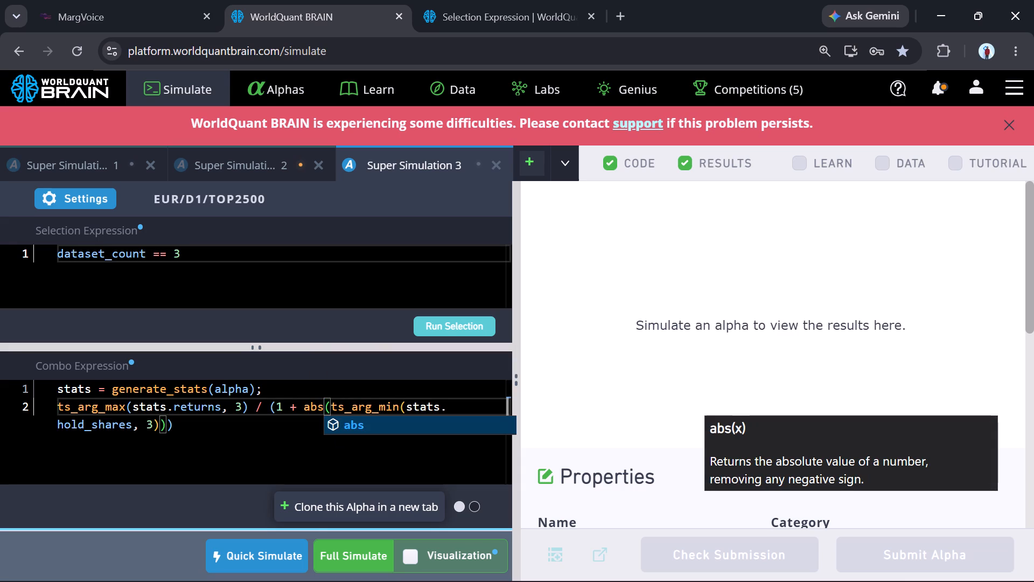
left_click(268, 549)
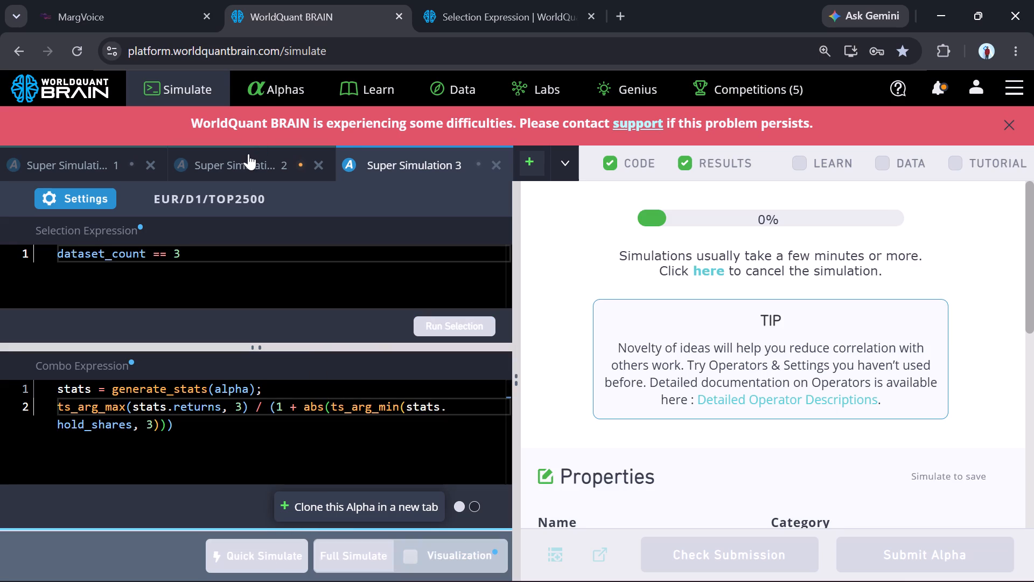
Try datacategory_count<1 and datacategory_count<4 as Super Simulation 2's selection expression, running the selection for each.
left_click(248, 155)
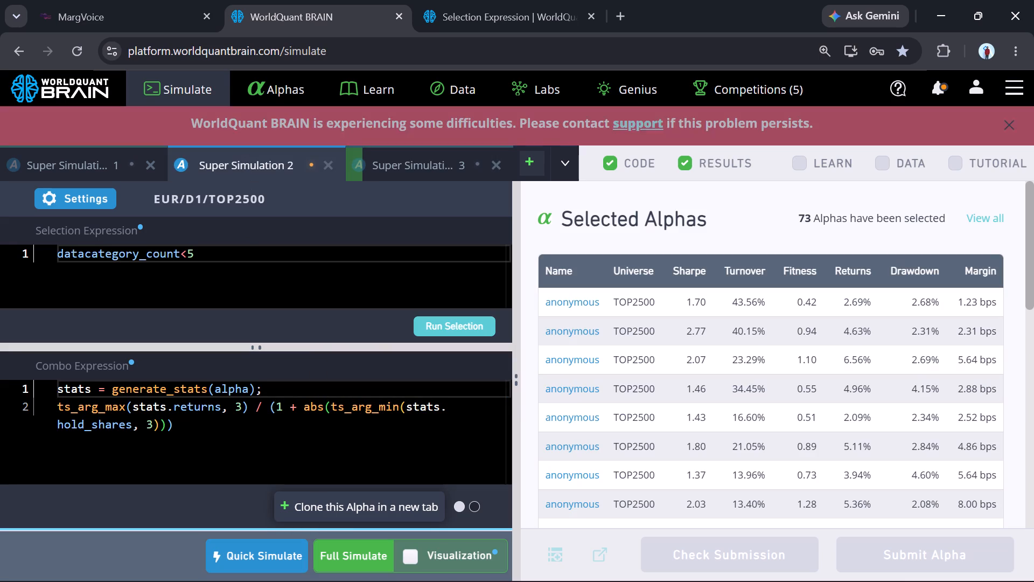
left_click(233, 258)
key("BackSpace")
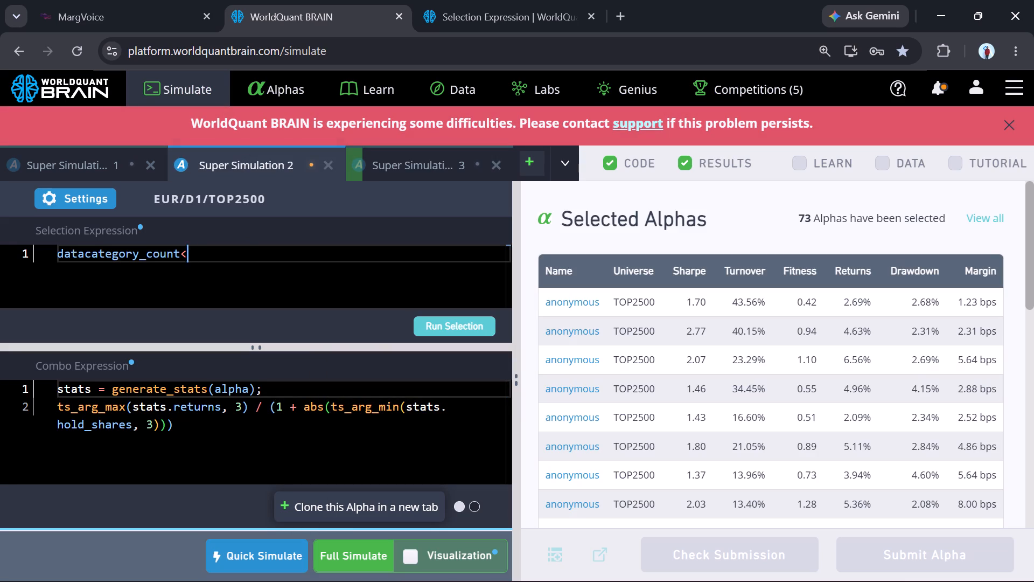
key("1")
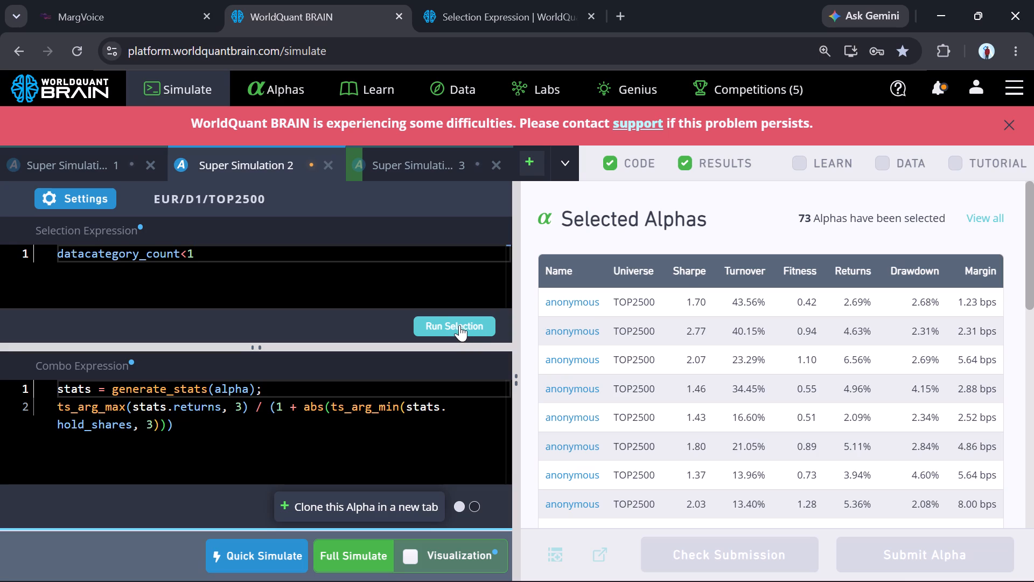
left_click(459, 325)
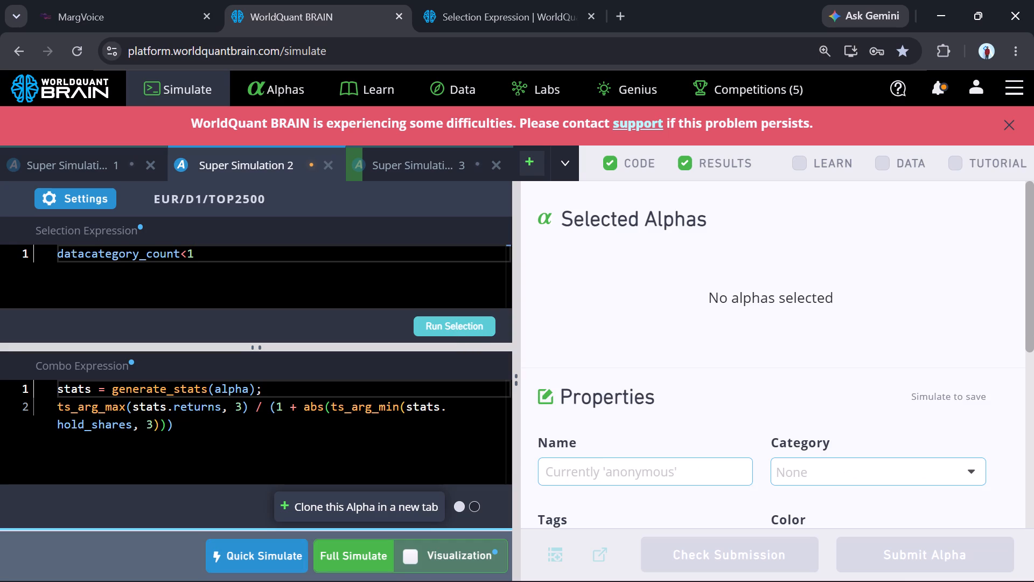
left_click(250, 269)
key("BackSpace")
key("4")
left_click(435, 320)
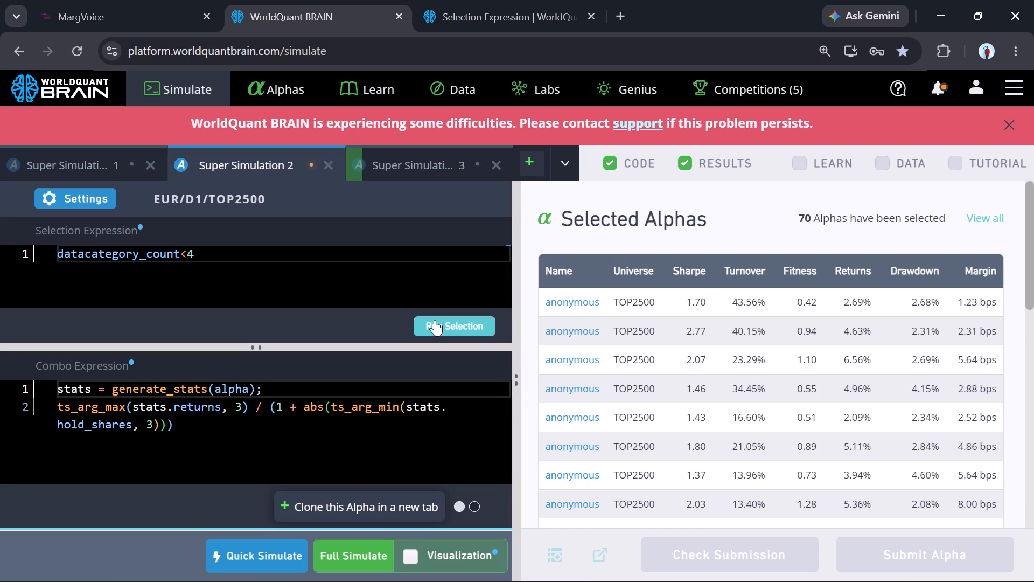
Change Super Simulation 2's selection expression to datacategory_count<3 and run the selection.
left_click(261, 240)
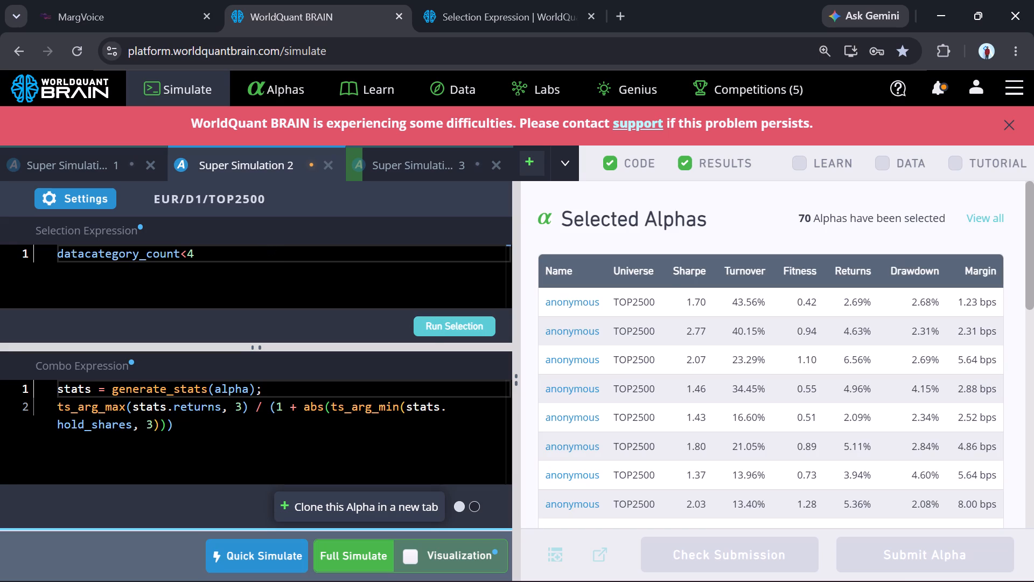
left_click(242, 261)
key("BackSpace")
key("3")
left_click(475, 319)
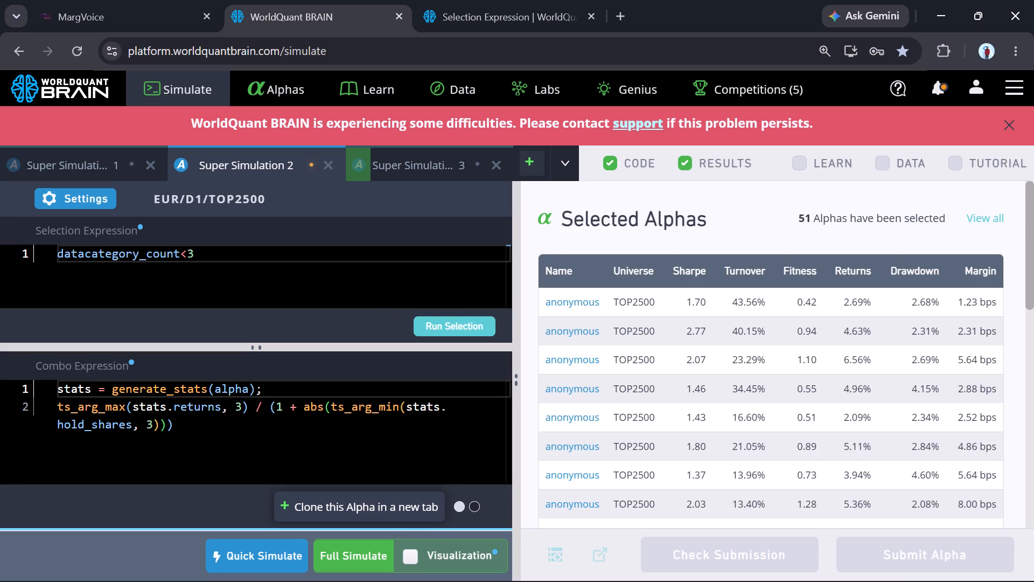
Run a quick simulation of Super Simulation 2.
left_click(259, 550)
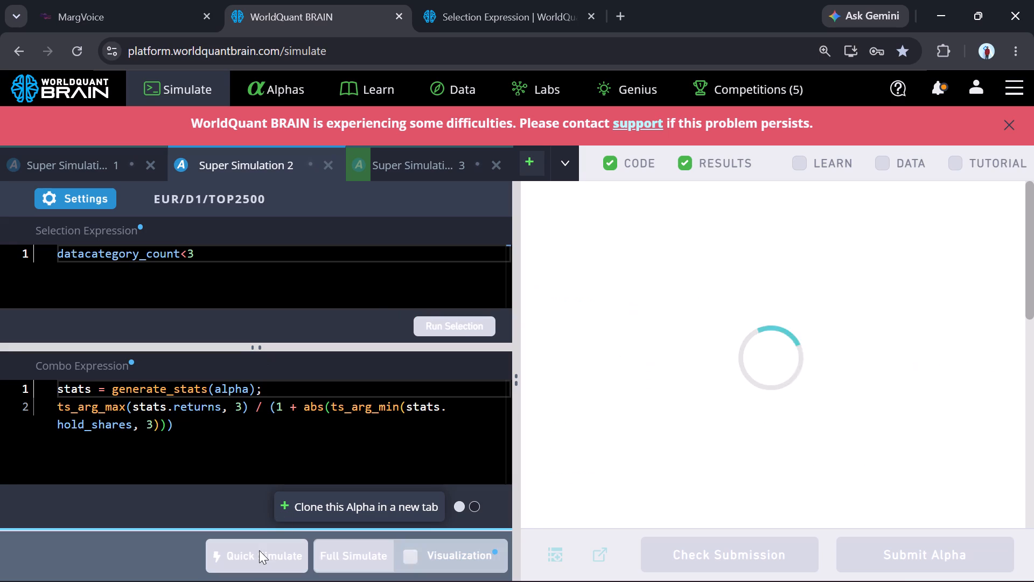
Run a quick simulation of a Super Simulation 2 clone with quantile replacing abs in its combo expression.
left_click(335, 503)
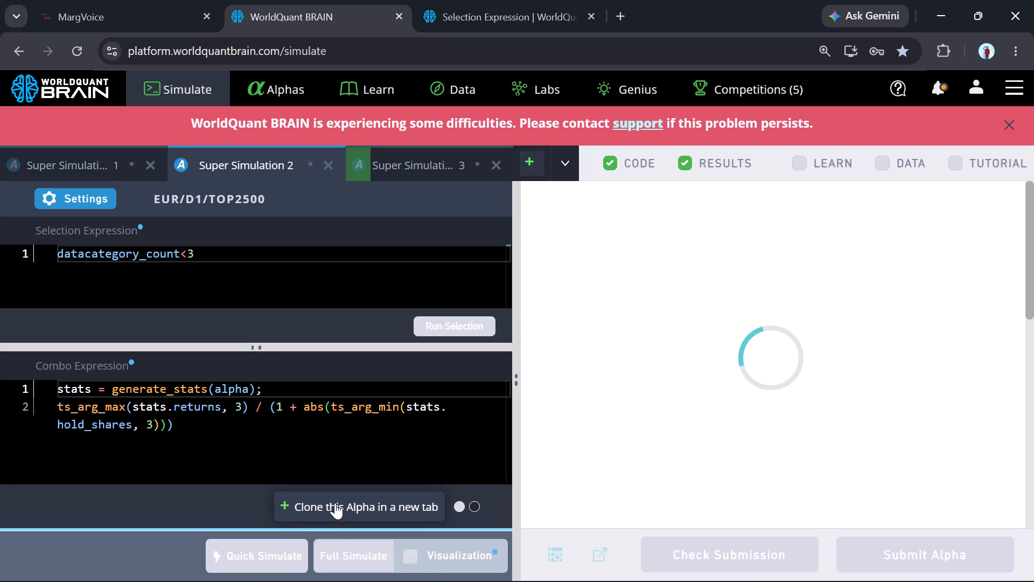
double_click(316, 407)
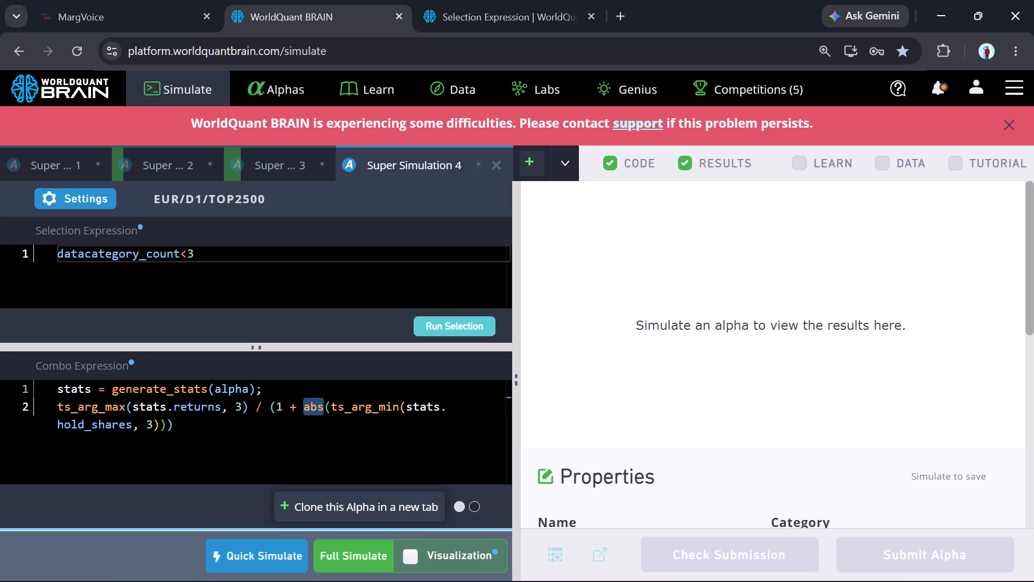
type("qu")
left_click(362, 424)
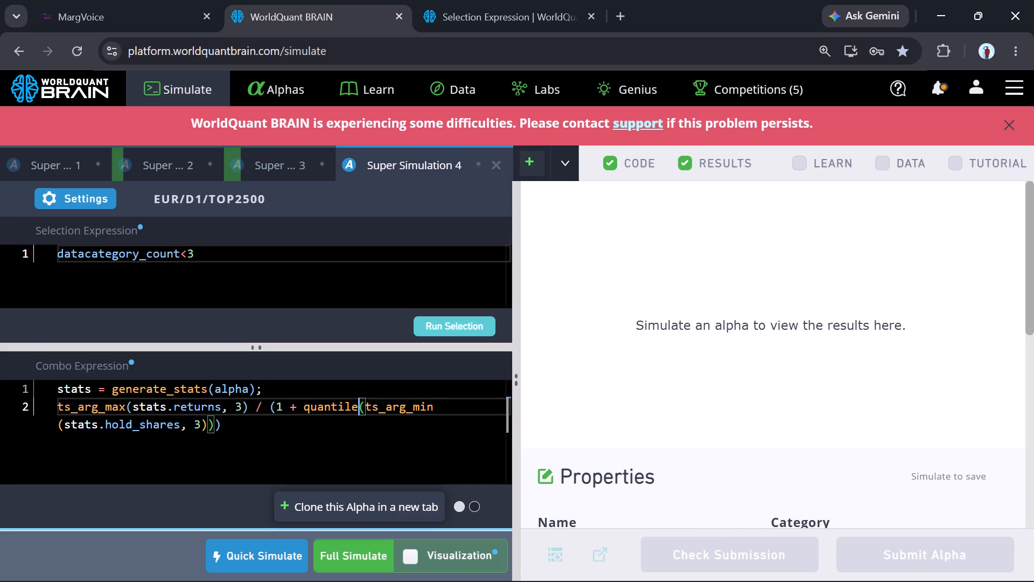
left_click(235, 569)
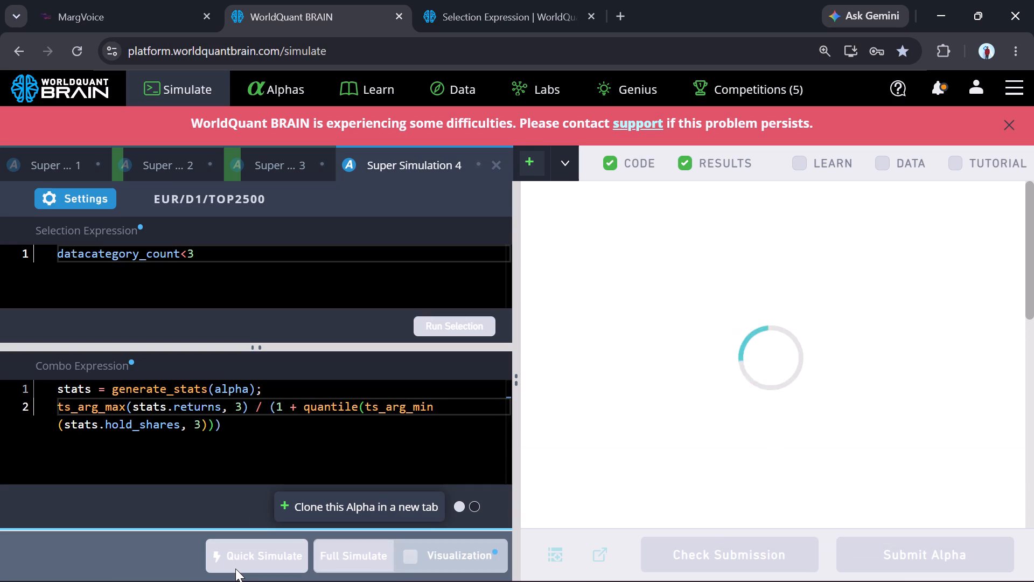
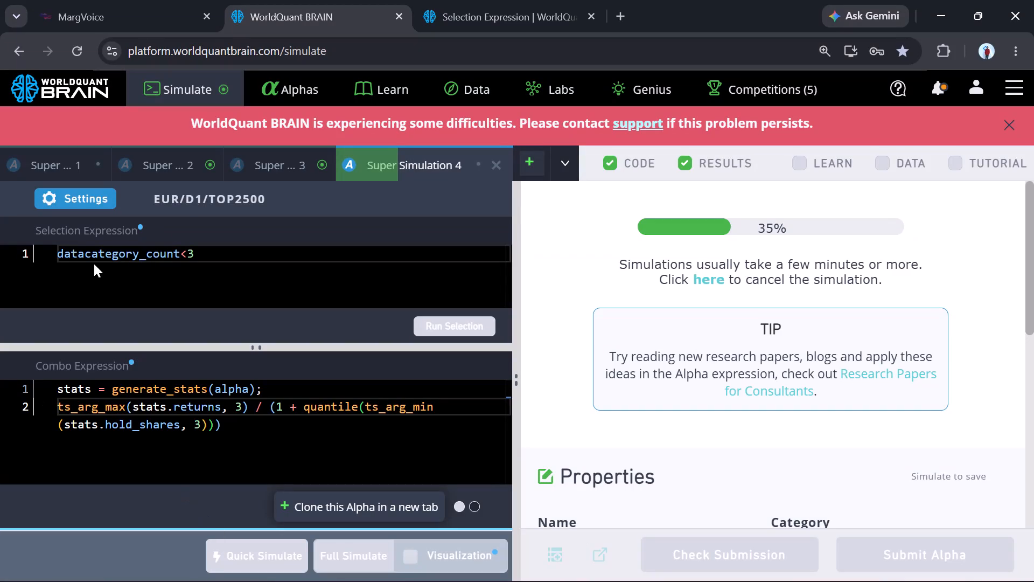
Show Super Simulation 3's test period and run its Prod Correlation check.
left_click(281, 174)
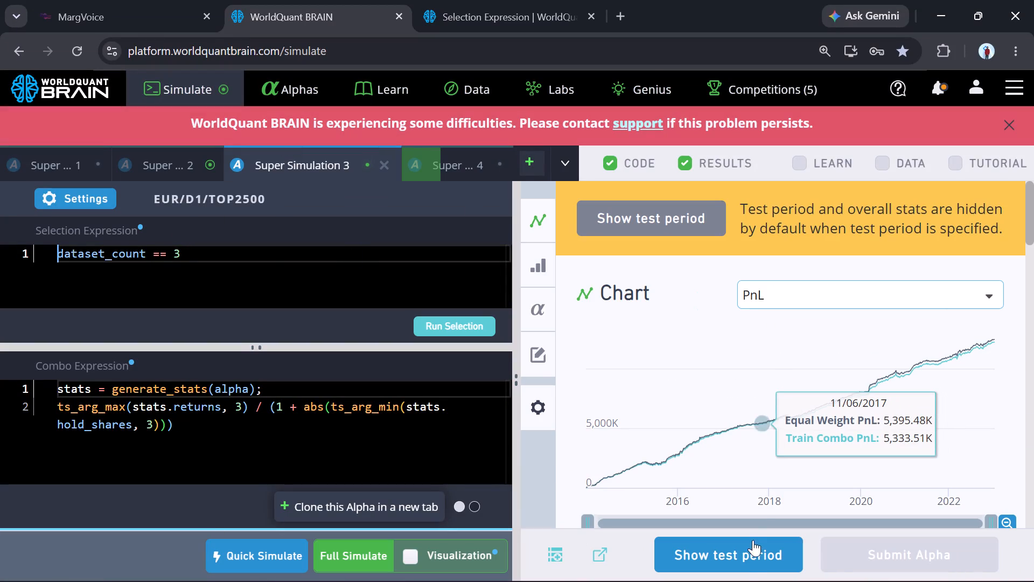
left_click(749, 558)
scroll(818, 439, "down", 3)
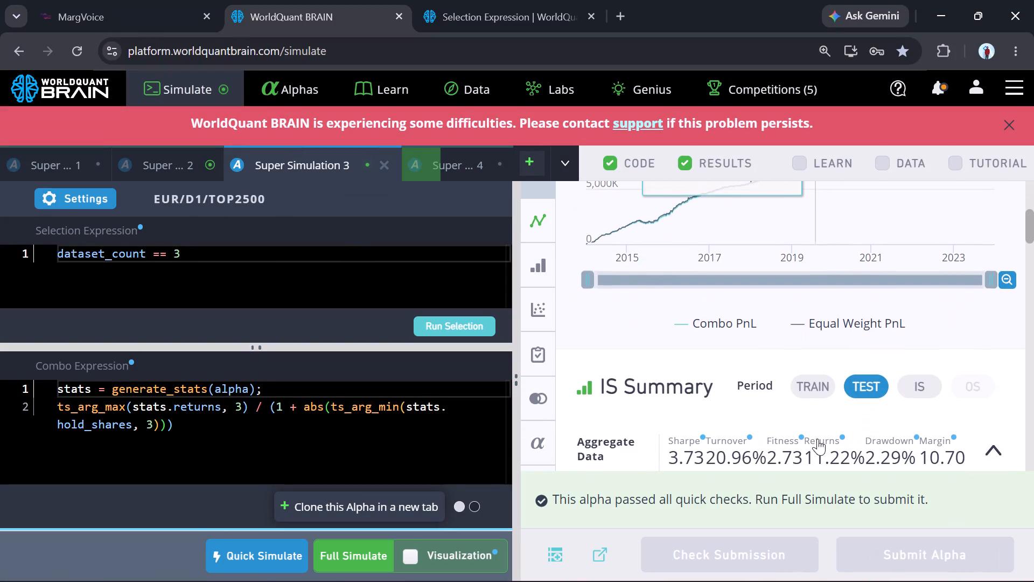
scroll(818, 439, "down", 2)
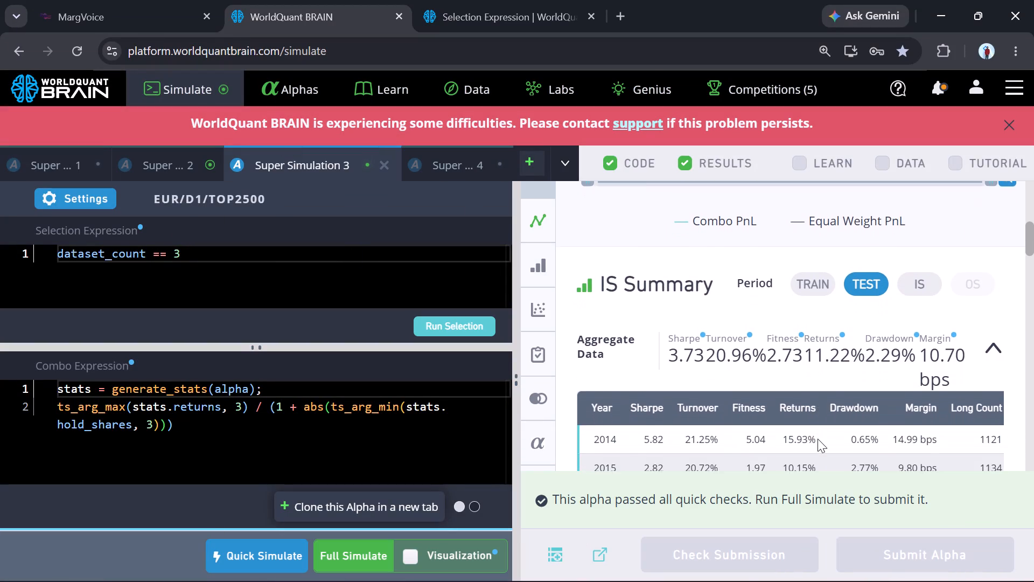
scroll(898, 372, "down", 2)
scroll(952, 394, "down", 2)
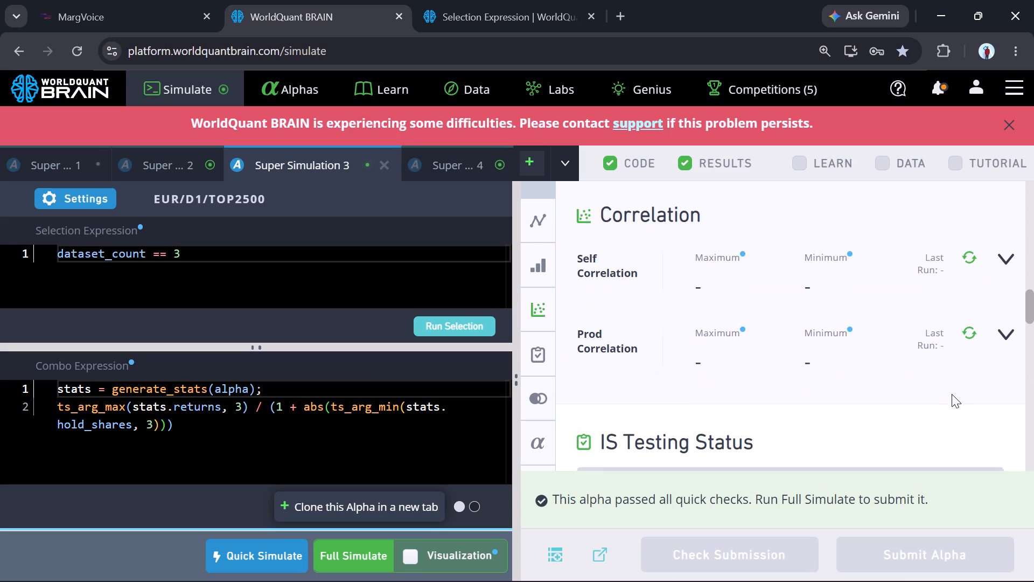
left_click(973, 329)
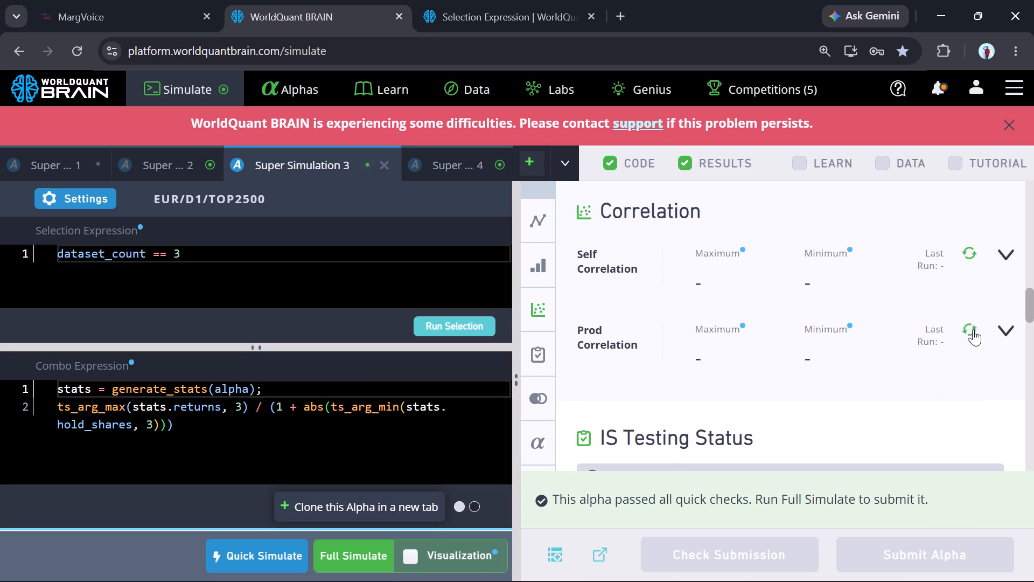
Show Super Simulation 4's test period and run its Prod Correlation check.
left_click(447, 165)
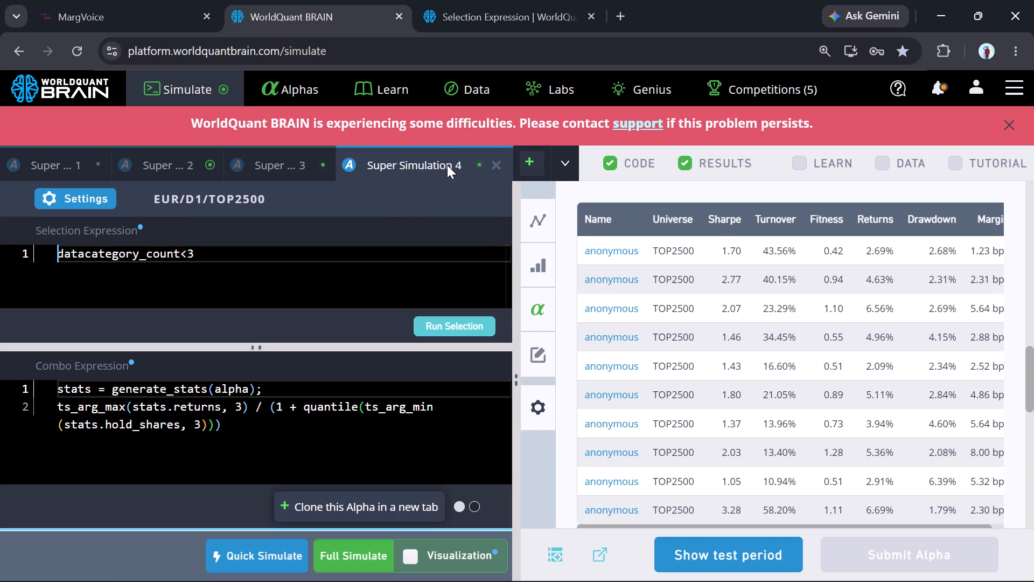
left_click(725, 550)
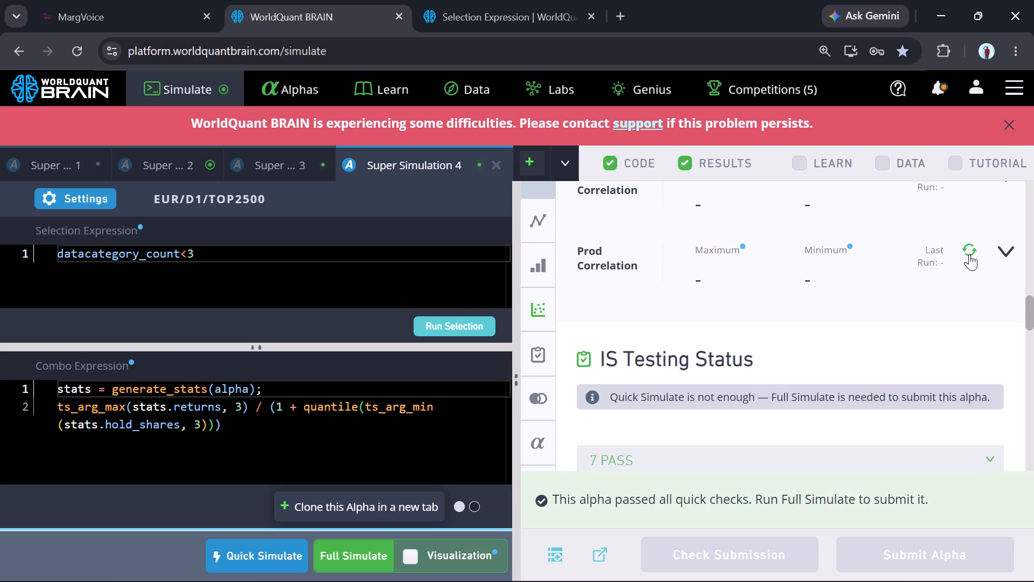
left_click(969, 254)
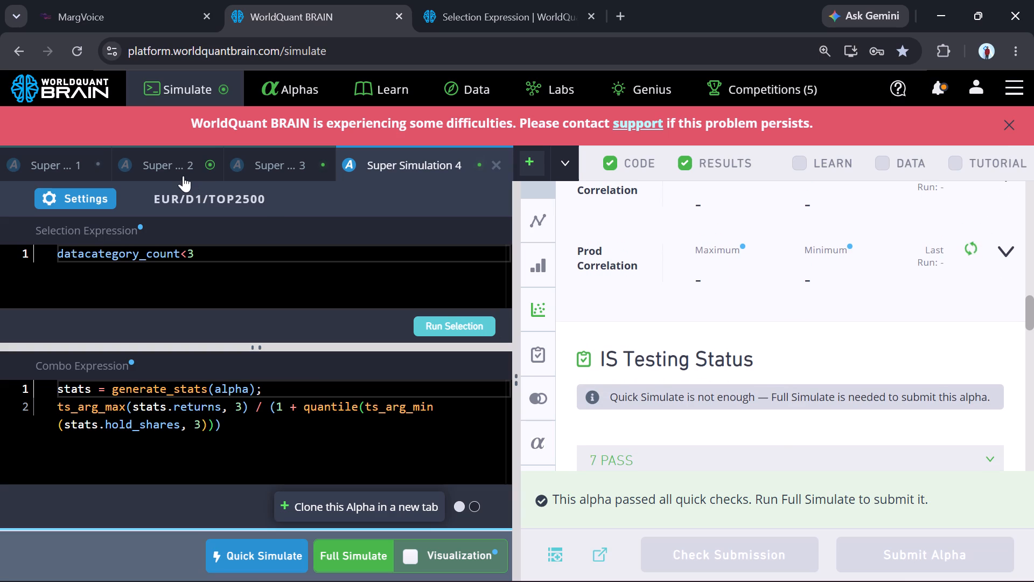
Show Super Simulation 2's test period and run its Prod Correlation check.
left_click(183, 176)
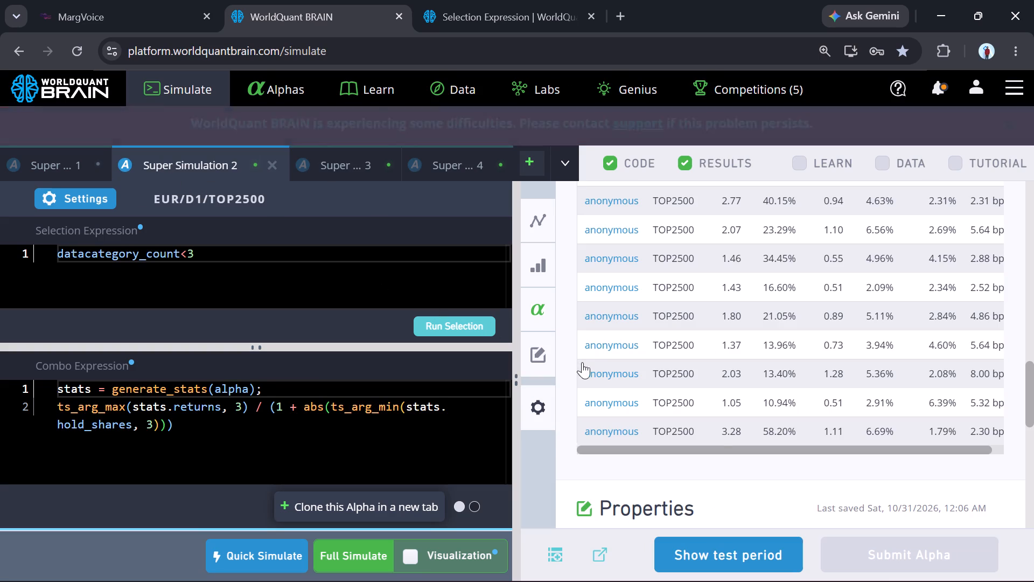
left_click(731, 549)
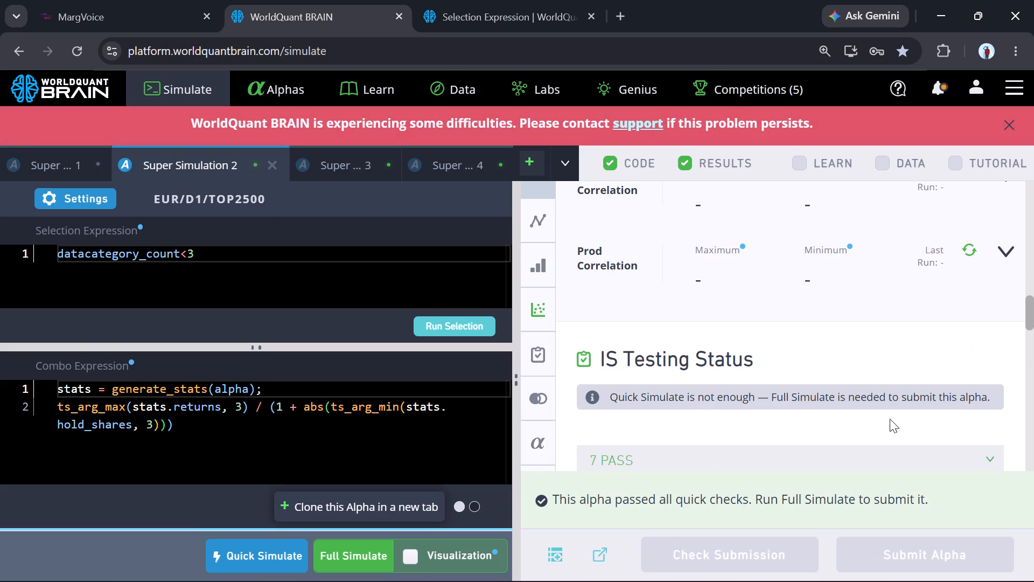
left_click(972, 250)
Compare the Prod Correlation of Super Simulations 3, 4 and 2, and examine the PnL chart and yearly IS Summary of 4 and 2.
left_click(352, 153)
left_click(451, 165)
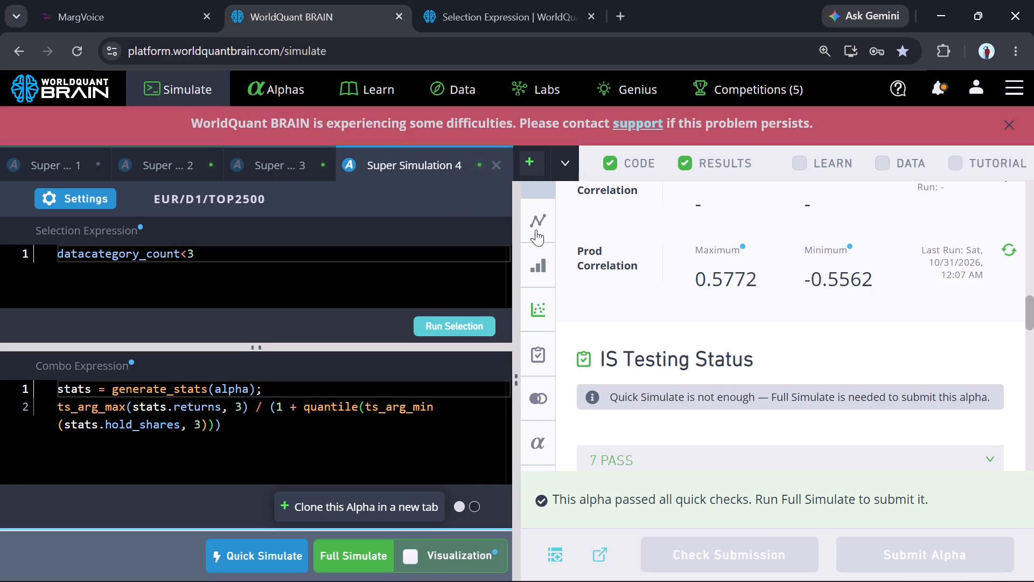
scroll(704, 286, "down", 2)
scroll(704, 286, "up", 5)
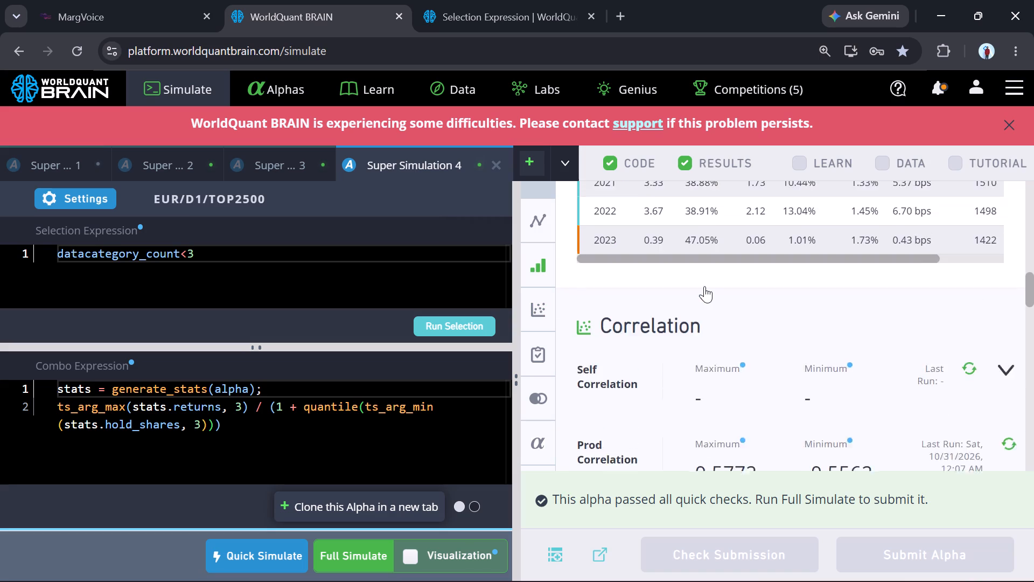
scroll(704, 286, "up", 6)
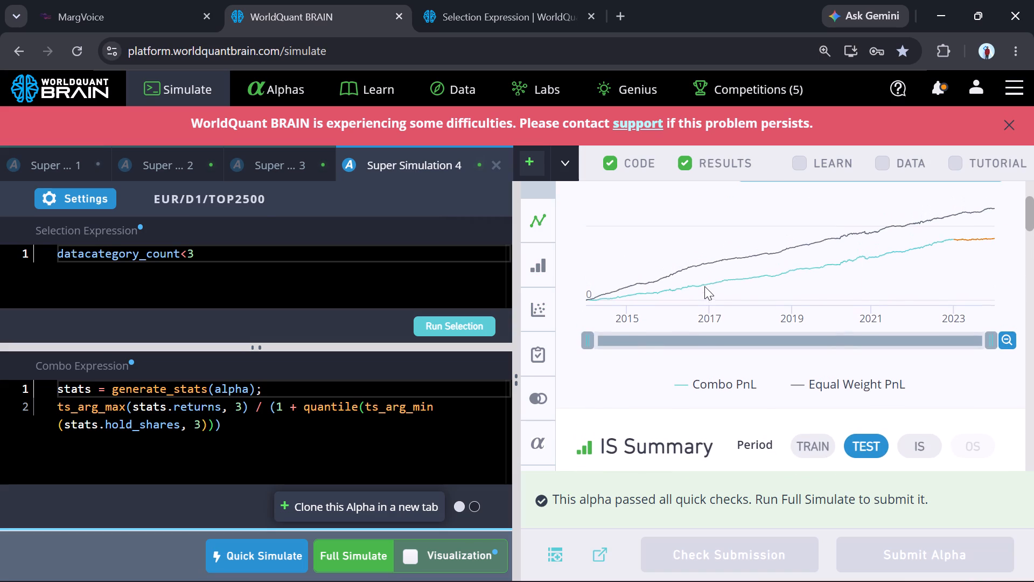
left_click(163, 157)
scroll(755, 389, "down", 3)
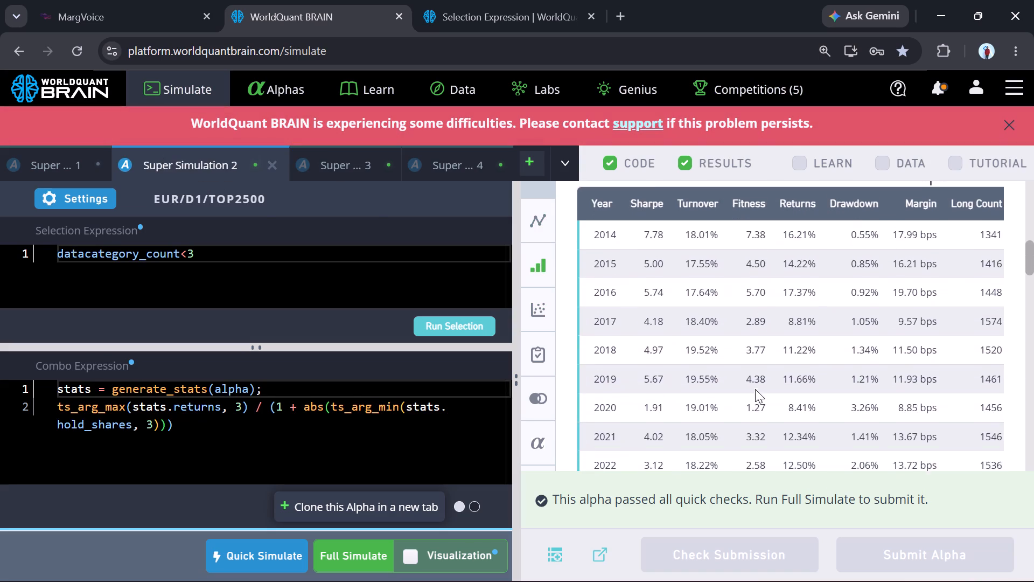
scroll(755, 389, "up", 1)
scroll(755, 389, "down", 1)
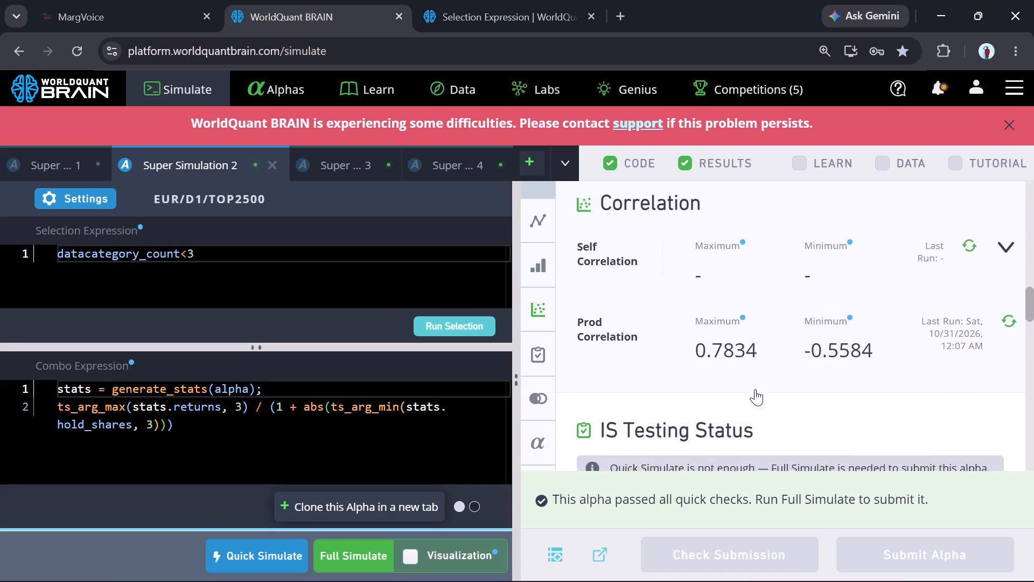
scroll(755, 389, "down", 1)
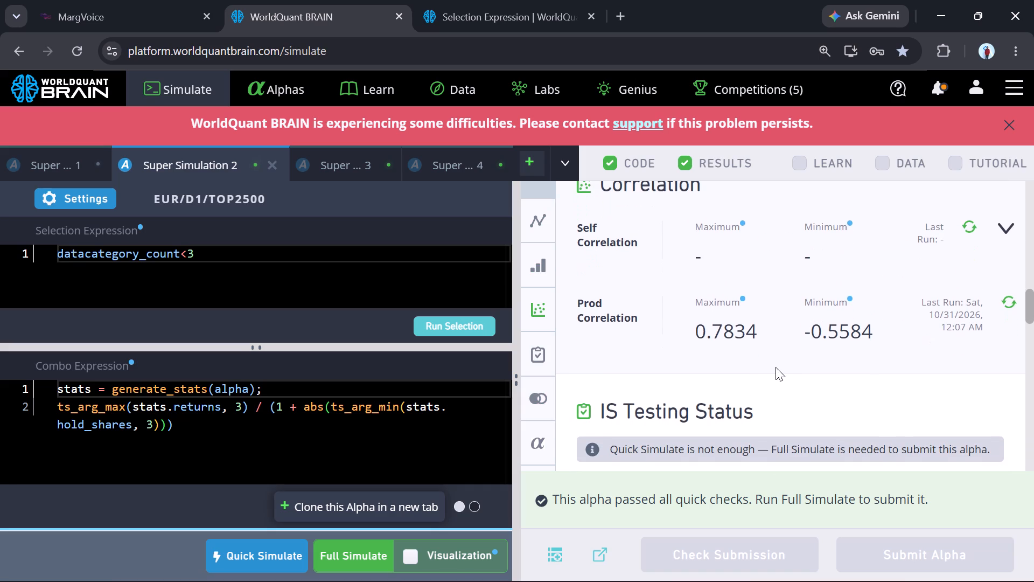
Review Super Simulation 4's testing status and properties, and run a full simulation of it.
left_click(449, 165)
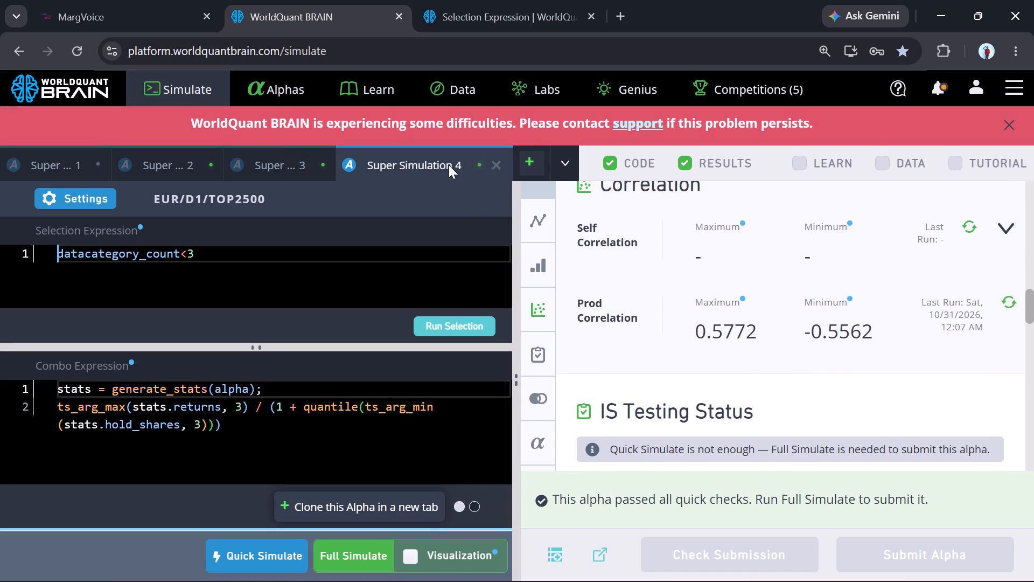
scroll(754, 361, "down", 4)
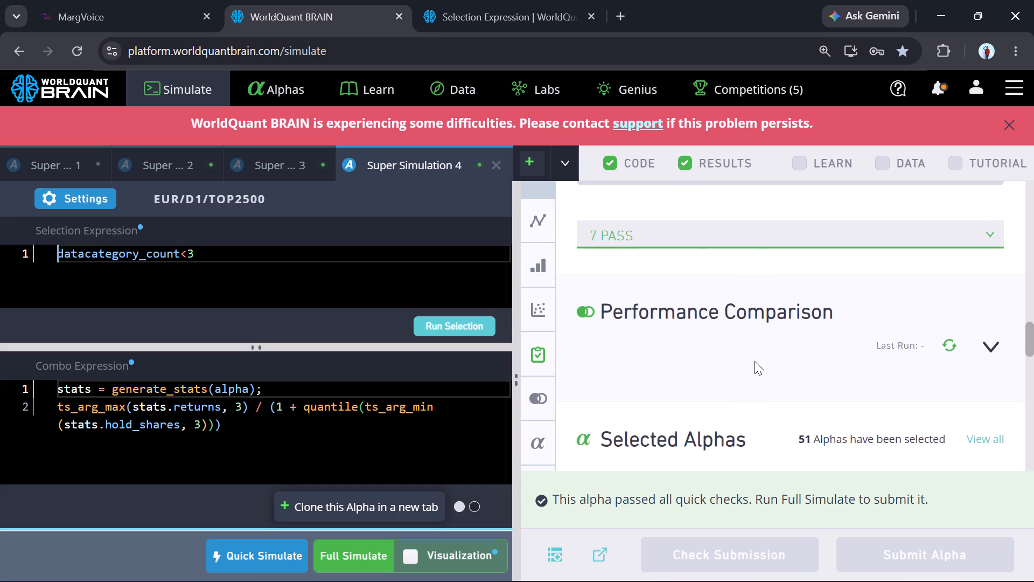
scroll(754, 361, "down", 4)
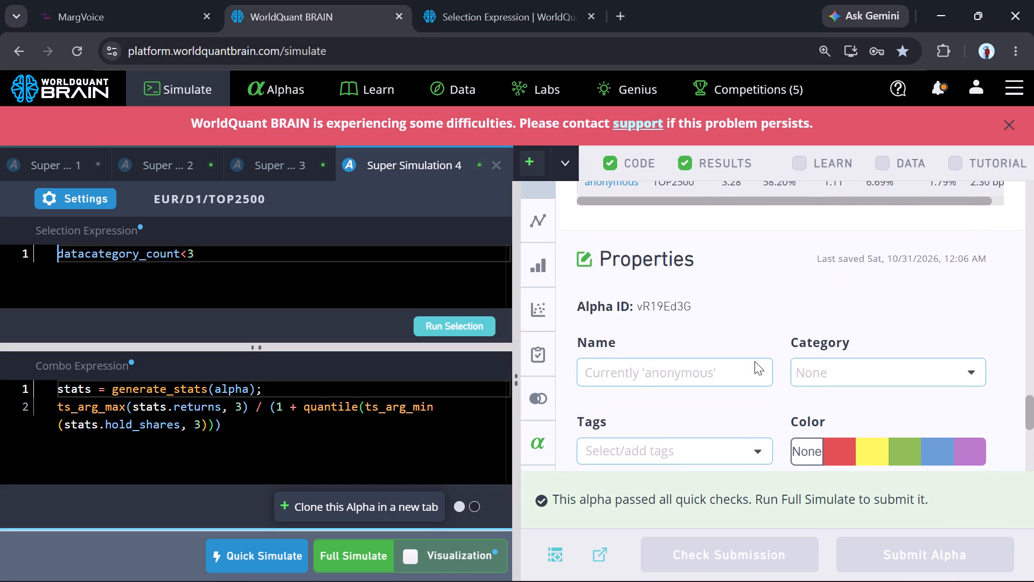
scroll(754, 361, "down", 1)
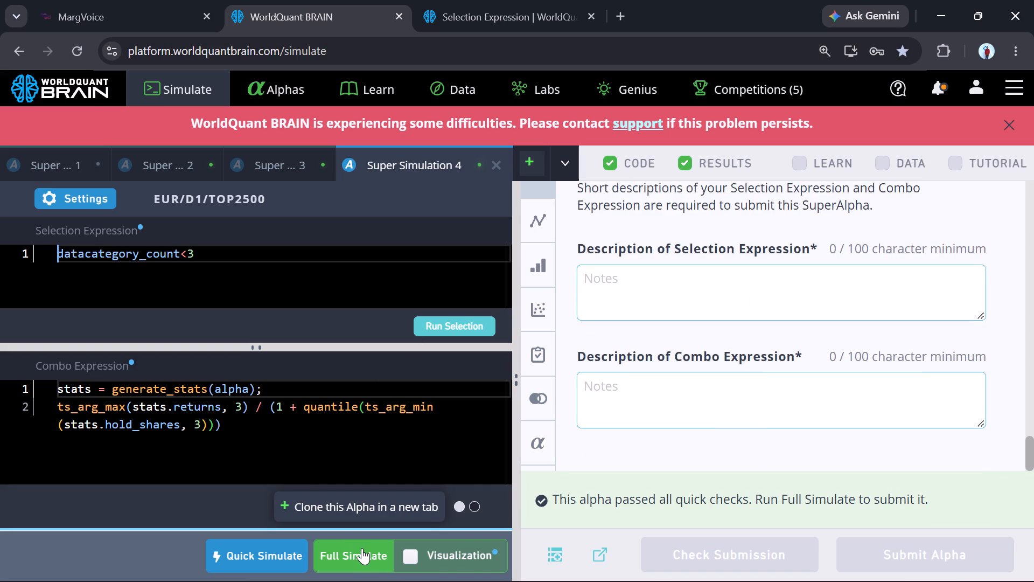
left_click(362, 548)
Open ChatGPT in a new browser tab.
left_click(612, 24)
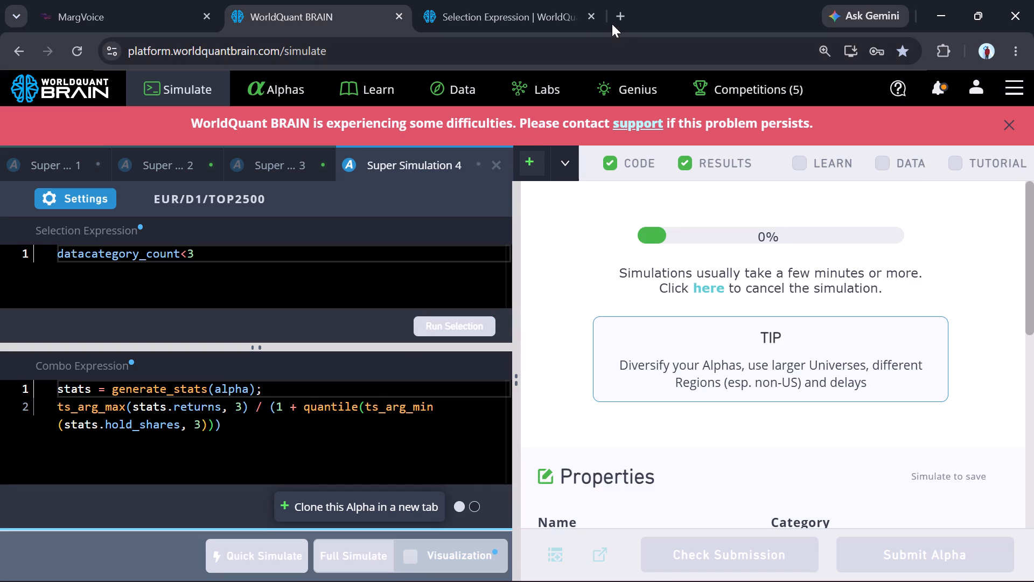
left_click(625, 13)
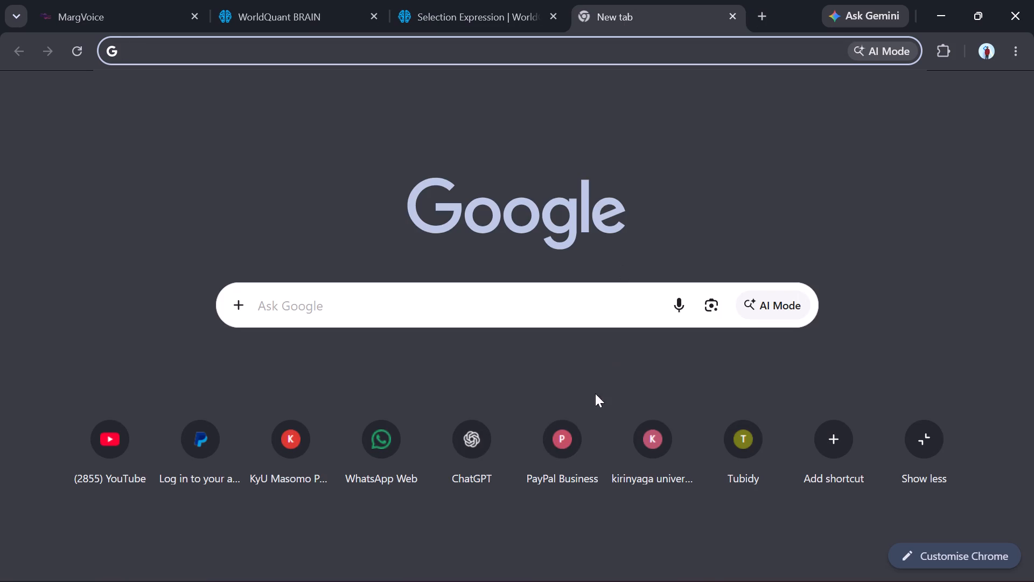
left_click(467, 435)
left_click(243, 0)
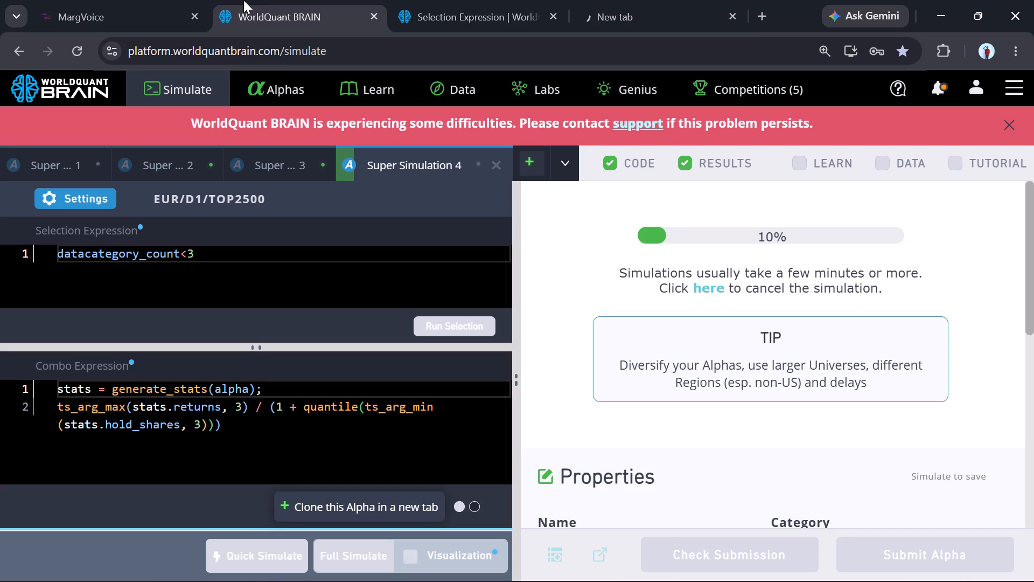
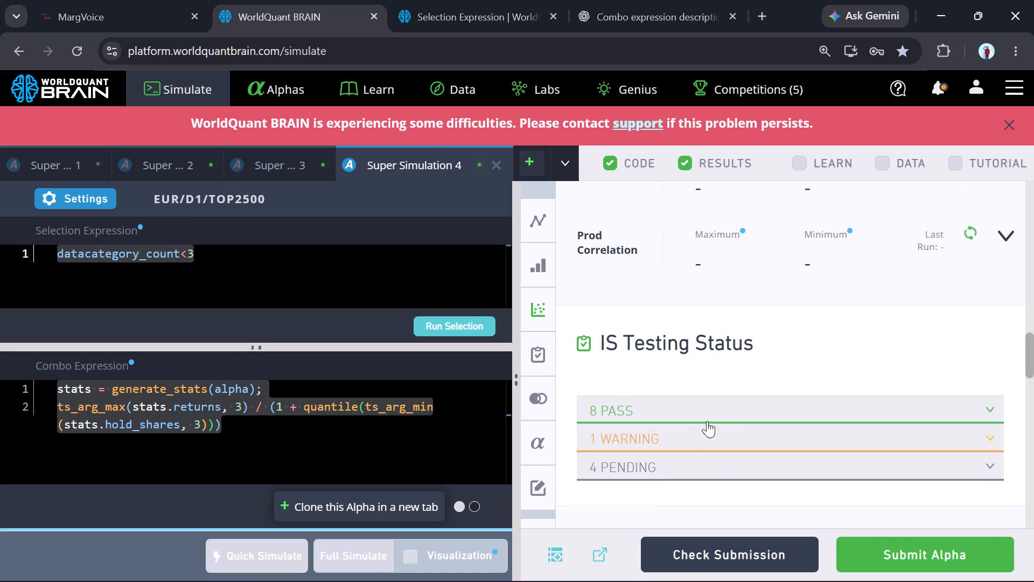
scroll(743, 385, "up", 4)
scroll(743, 385, "down", 5)
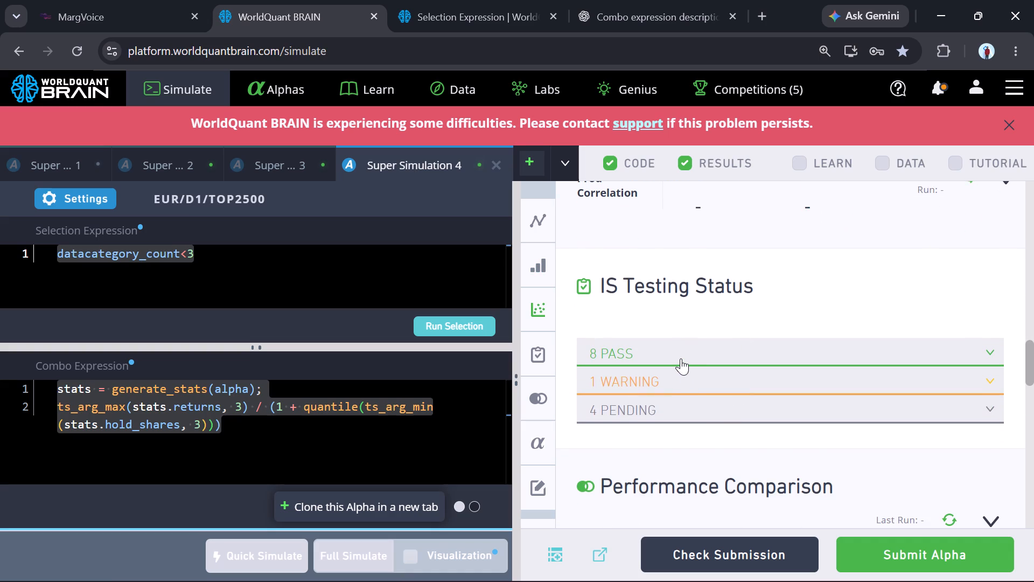
left_click(681, 358)
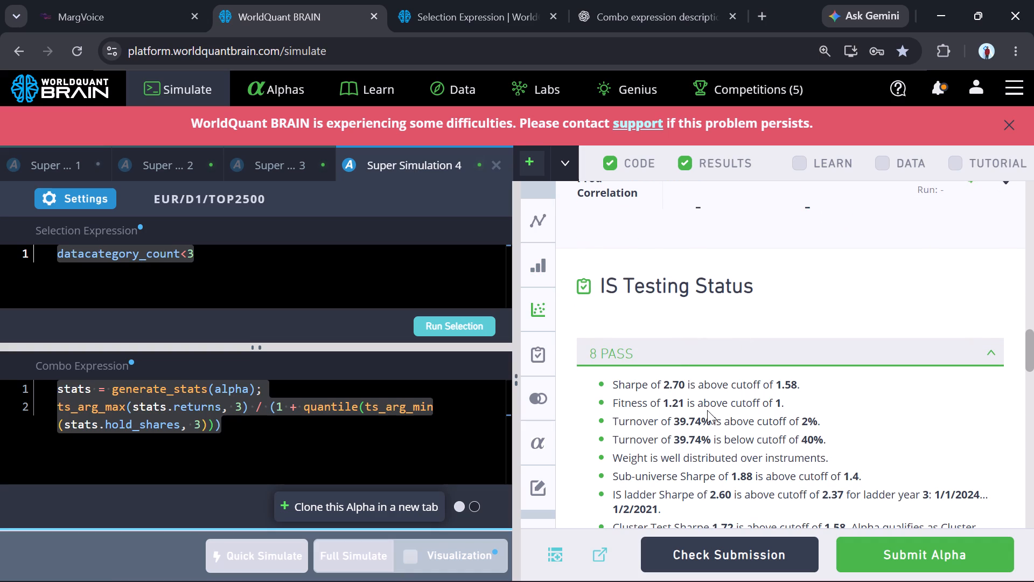
scroll(707, 410, "down", 2)
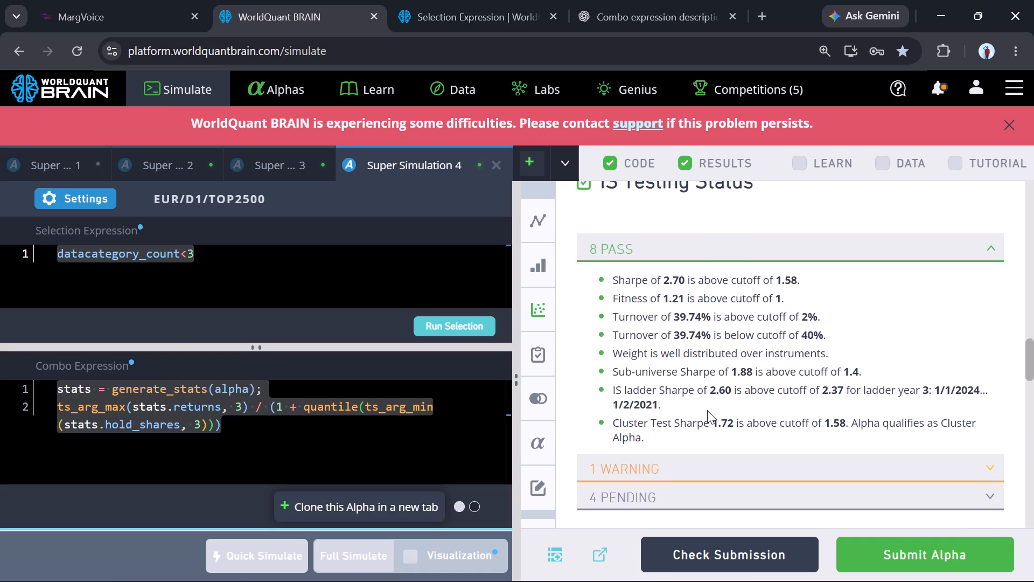
scroll(707, 410, "down", 1)
scroll(707, 410, "up", 6)
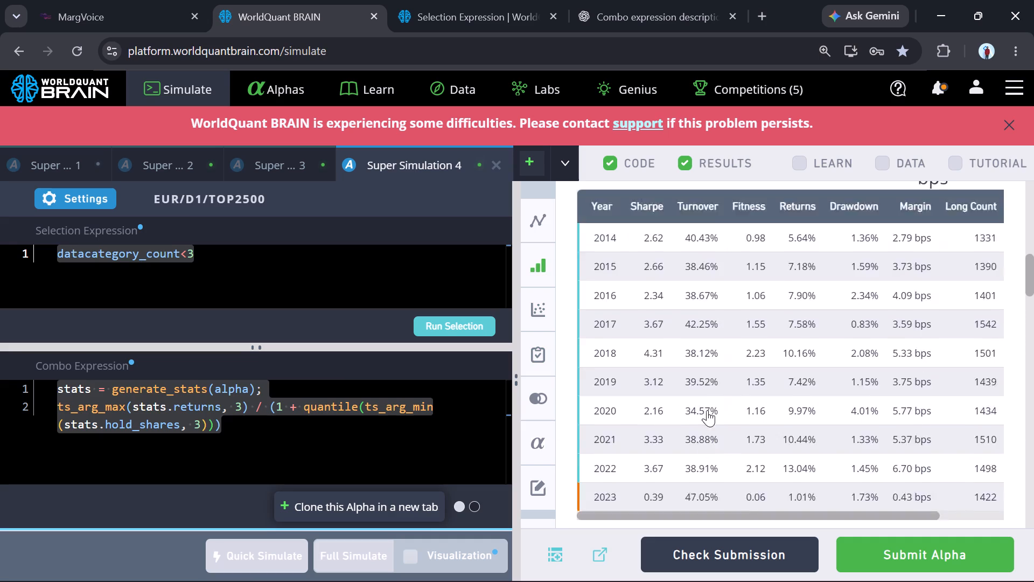
scroll(707, 410, "down", 6)
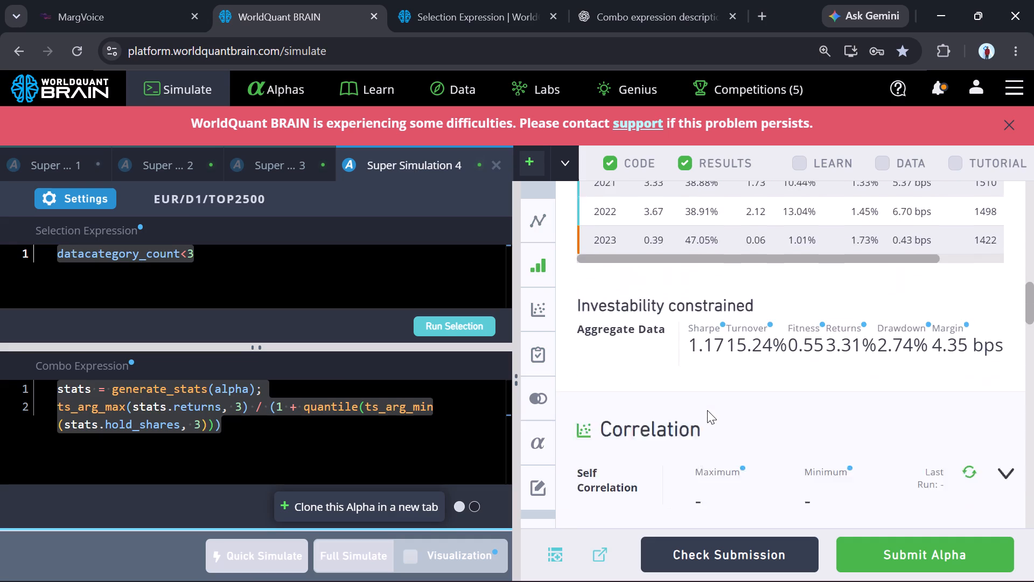
scroll(707, 410, "up", 5)
scroll(707, 410, "down", 2)
scroll(707, 410, "up", 1)
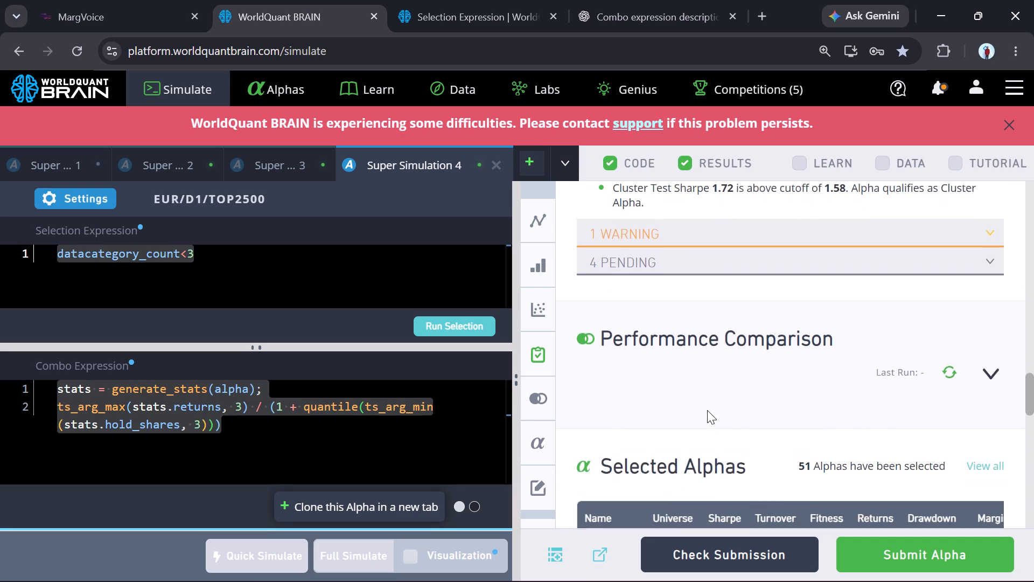
scroll(707, 410, "up", 3)
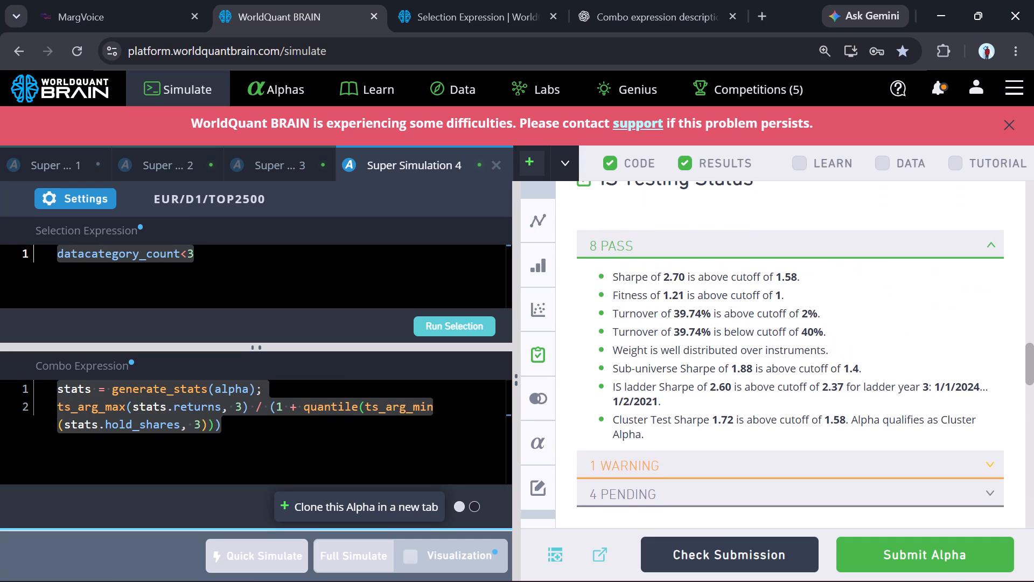
scroll(707, 410, "up", 1)
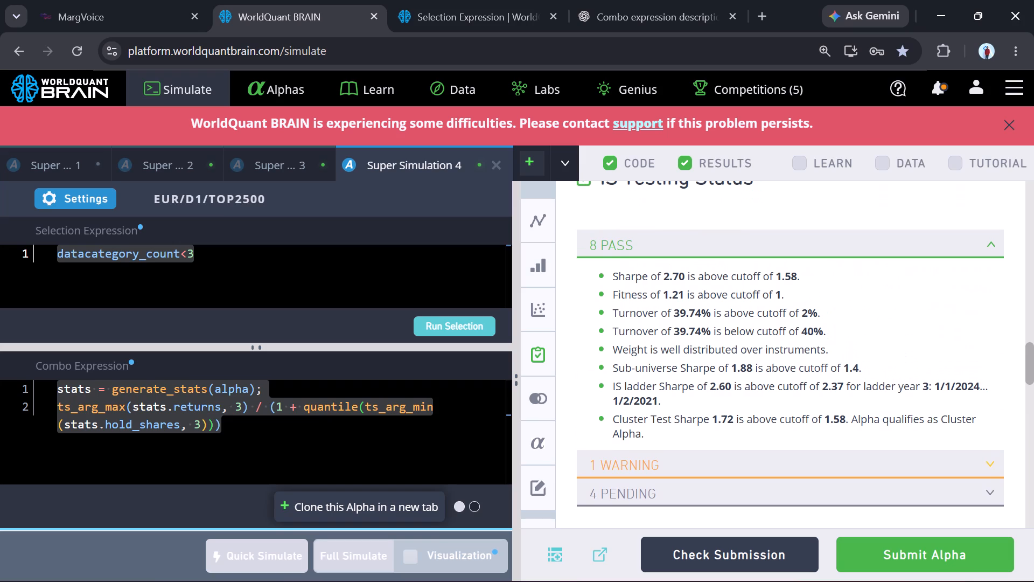
scroll(707, 410, "up", 1)
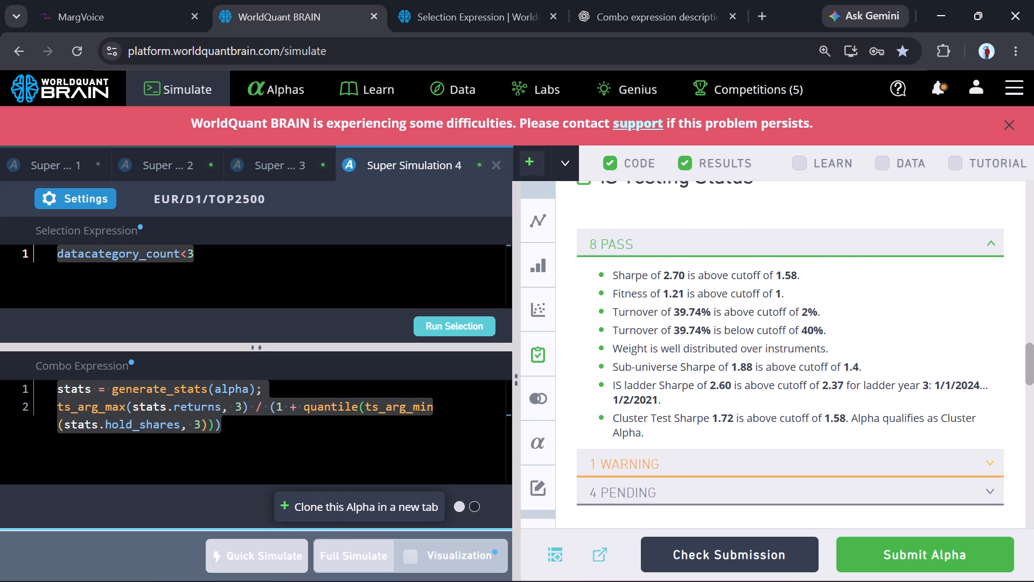
scroll(707, 410, "up", 1)
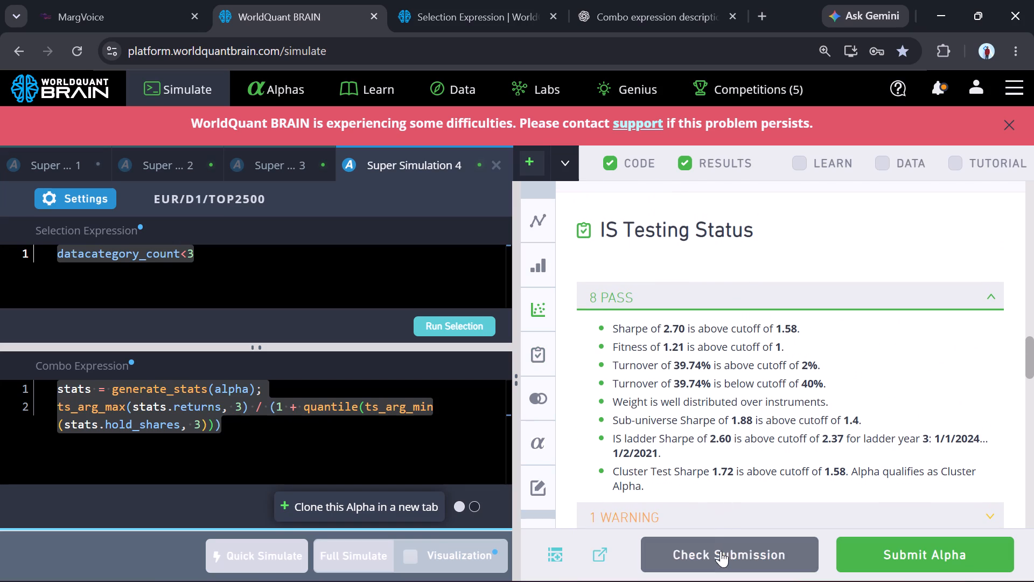
scroll(784, 379, "up", 1)
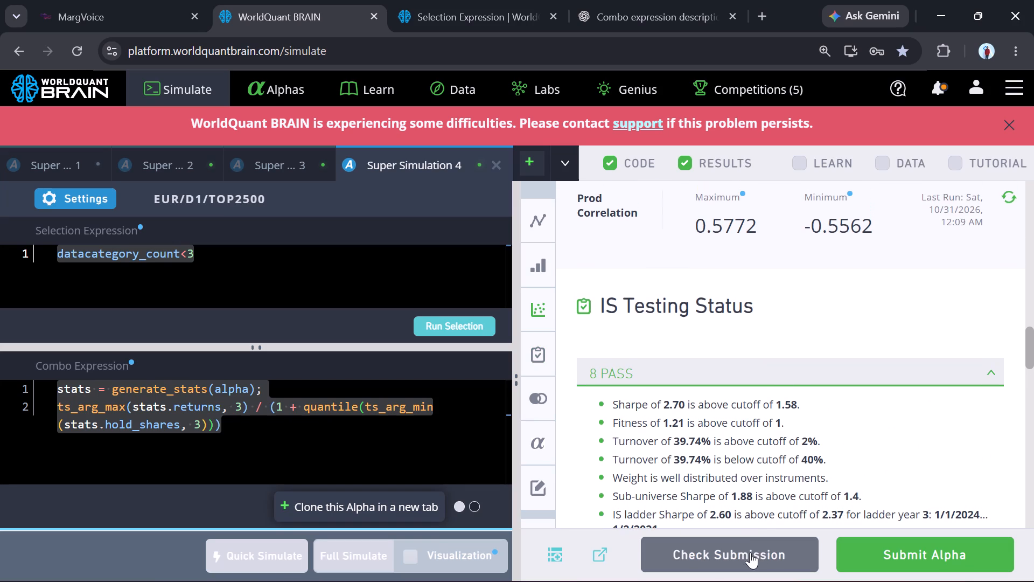
Run the submission check on Super Simulation 4, repeat it, and review the passed tests and the warning under IS Testing Status.
left_click(750, 552)
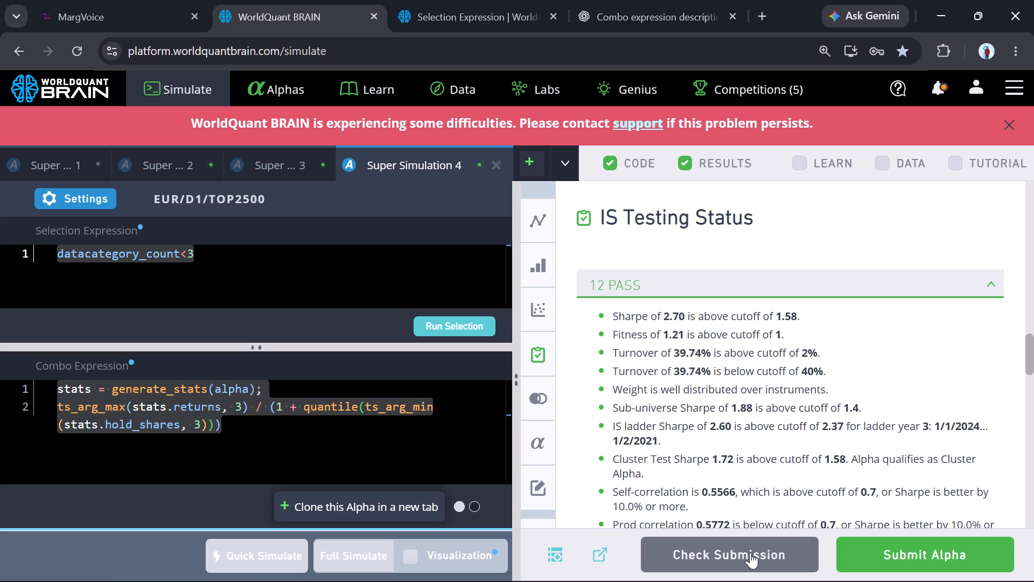
scroll(762, 512, "down", 1)
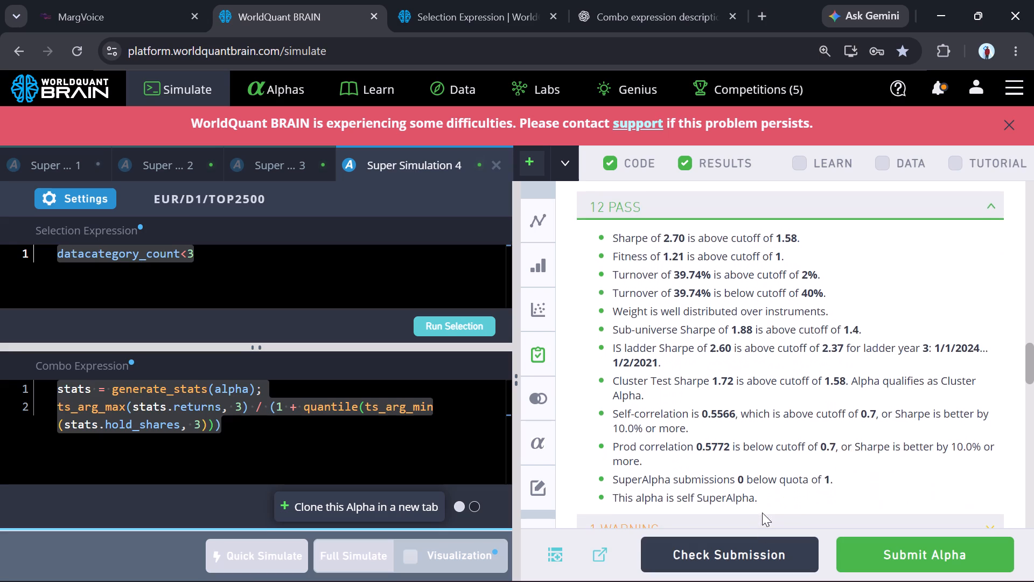
scroll(762, 512, "down", 1)
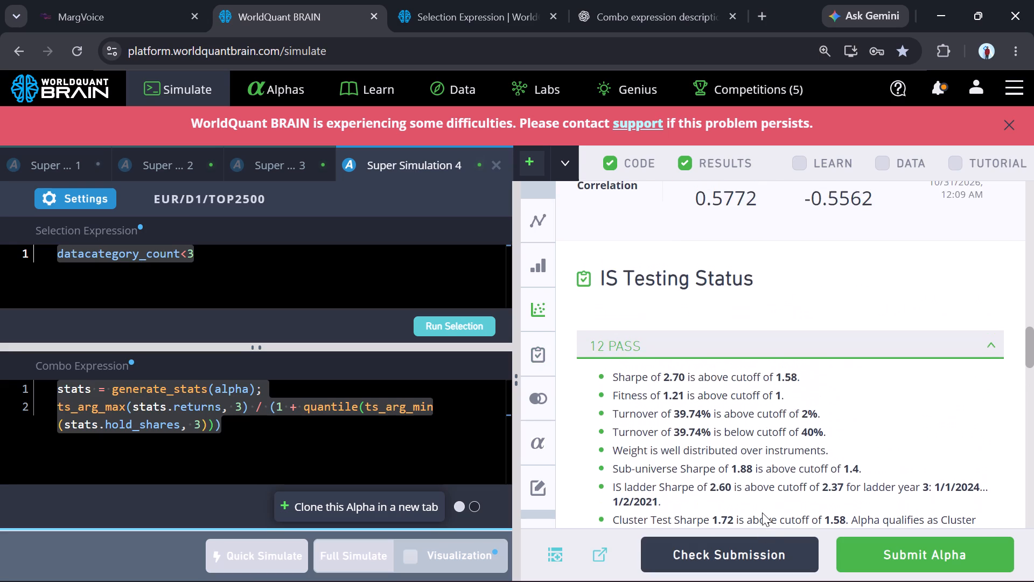
scroll(762, 512, "down", 2)
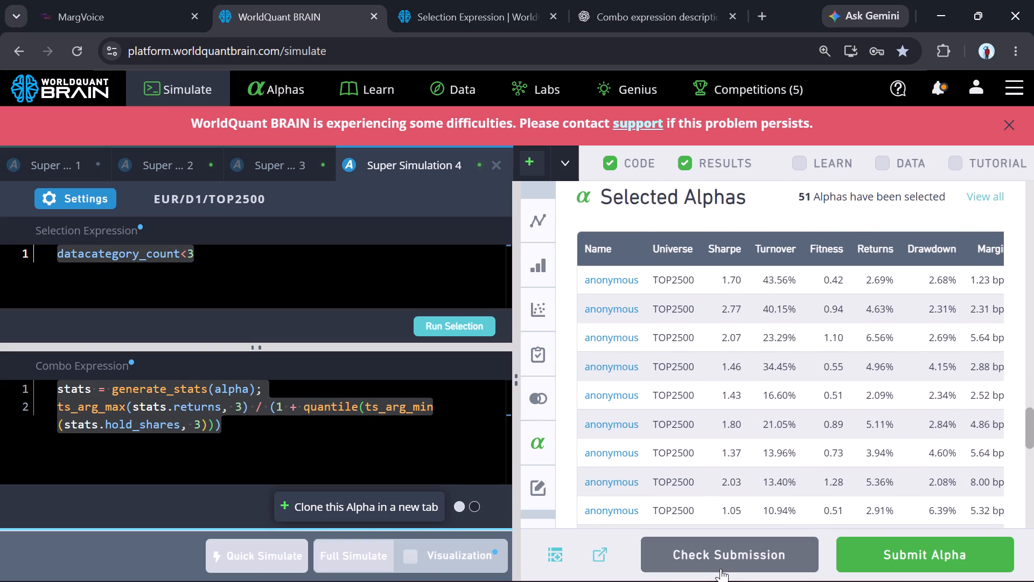
left_click(721, 569)
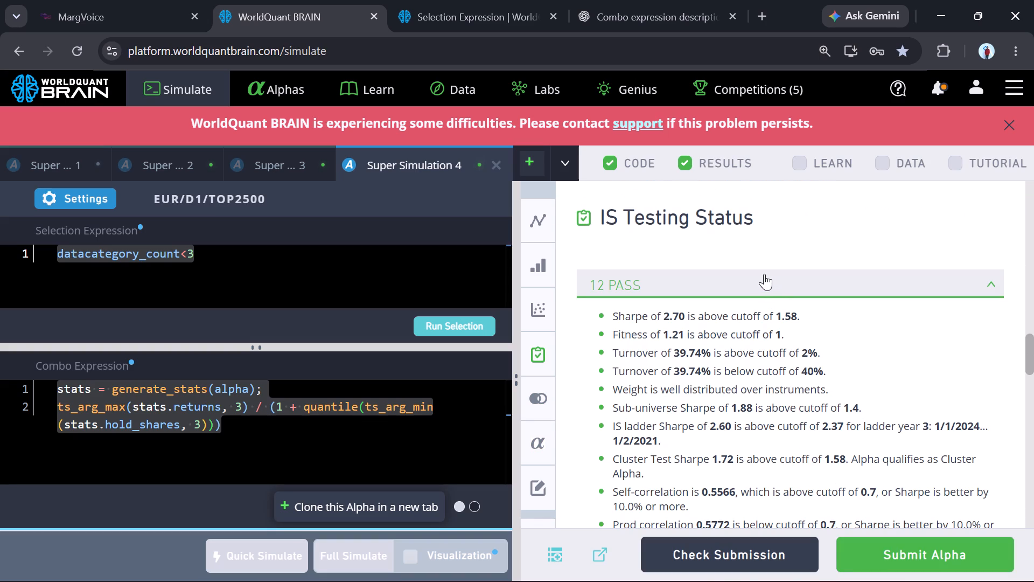
left_click(763, 283)
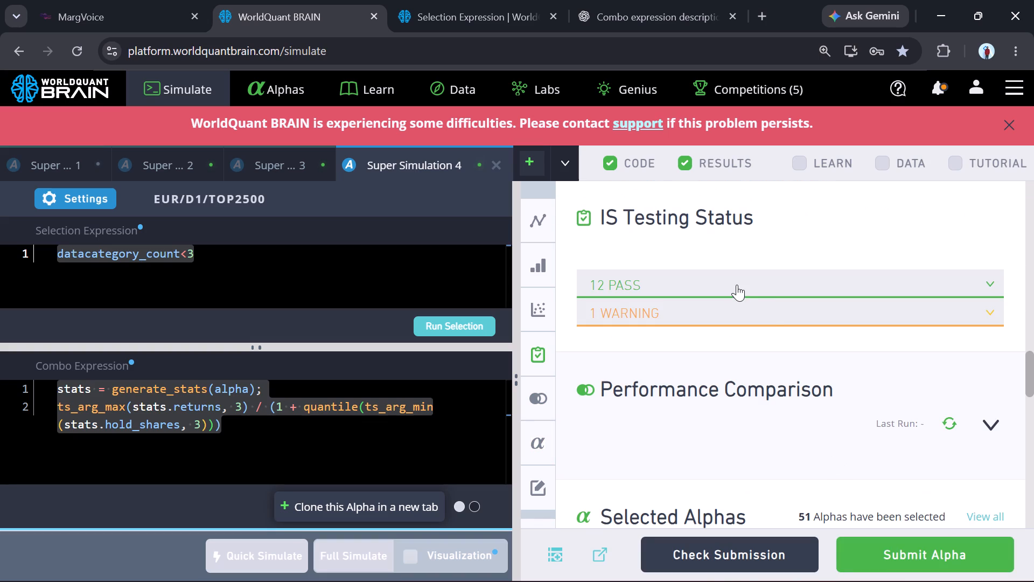
left_click(729, 307)
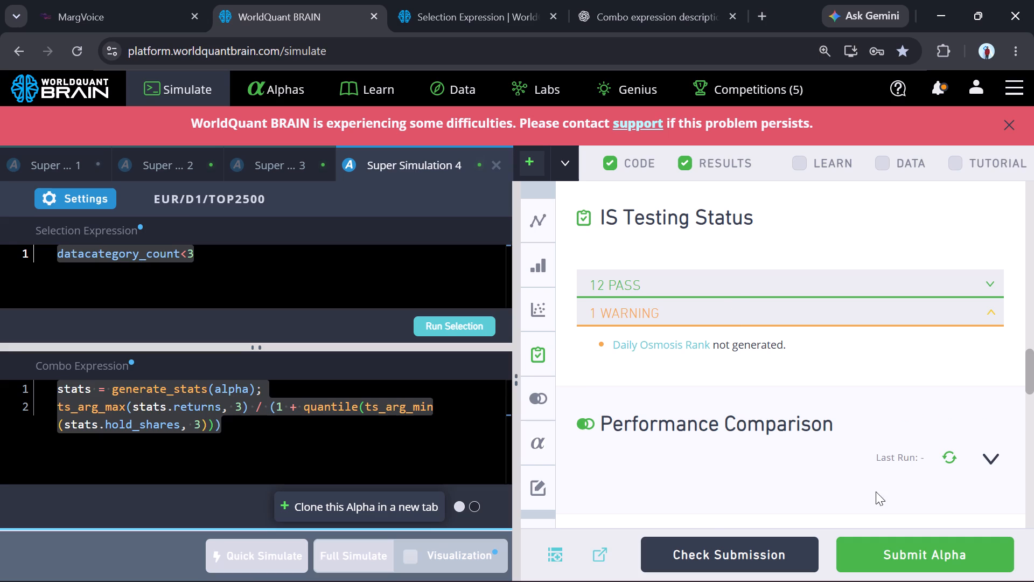
Submit Super Simulation 4's alpha.
left_click(886, 548)
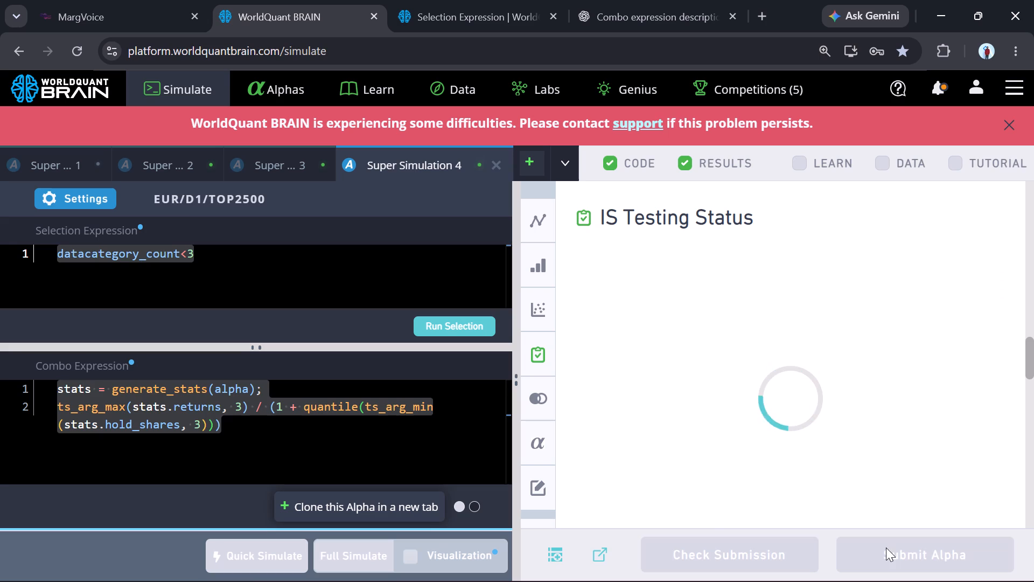